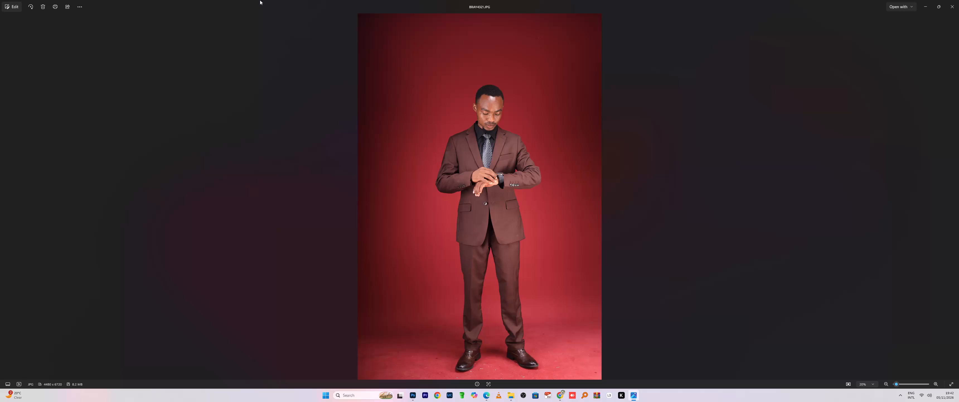
Close the full-screen photo of the man in the brown suit.
click(943, 0)
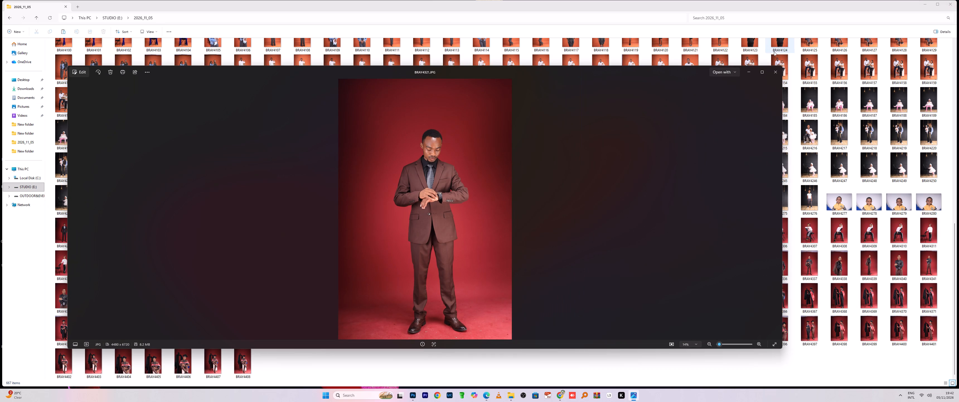
click(775, 75)
Open the New folder inside the 2026_11_04 folder on the STUDIO (E:) drive in File Explorer.
click(418, 398)
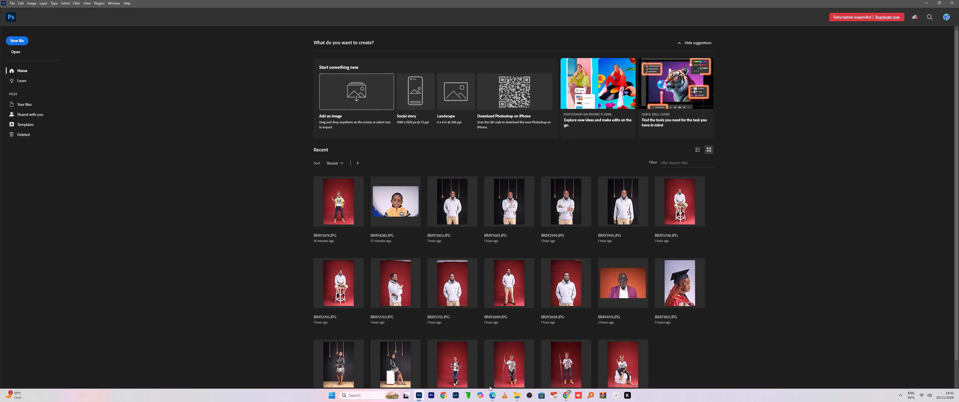
click(517, 398)
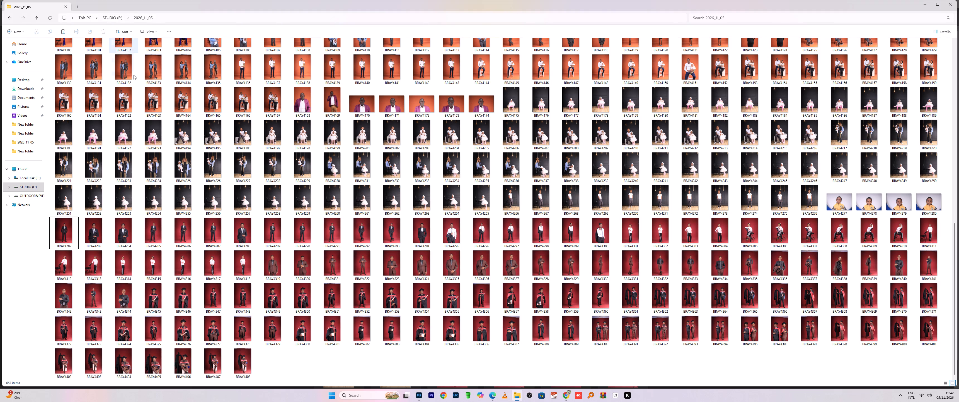
scroll(133, 76, up, 6)
click(112, 17)
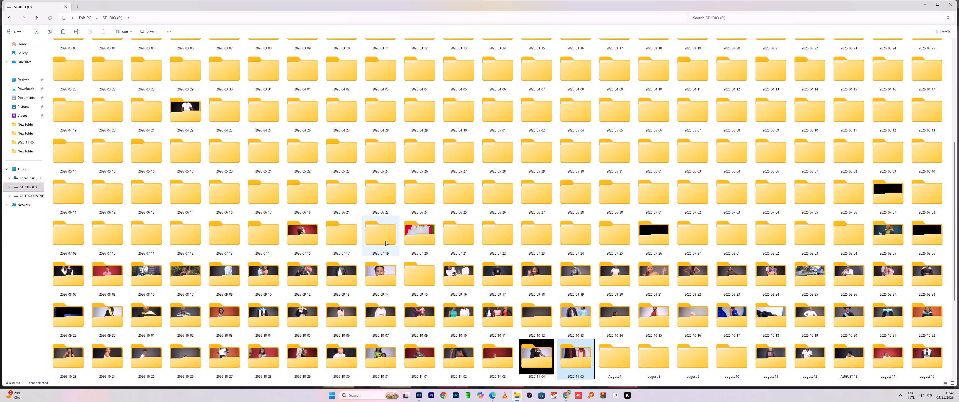
double_click(536, 368)
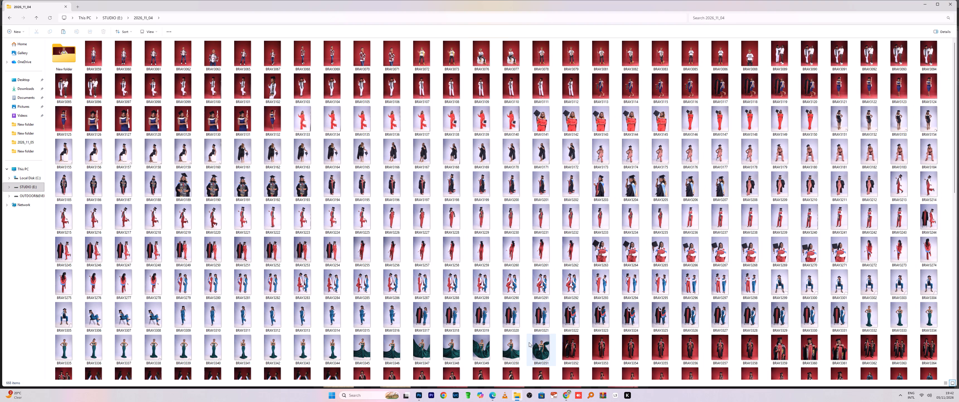
double_click(60, 61)
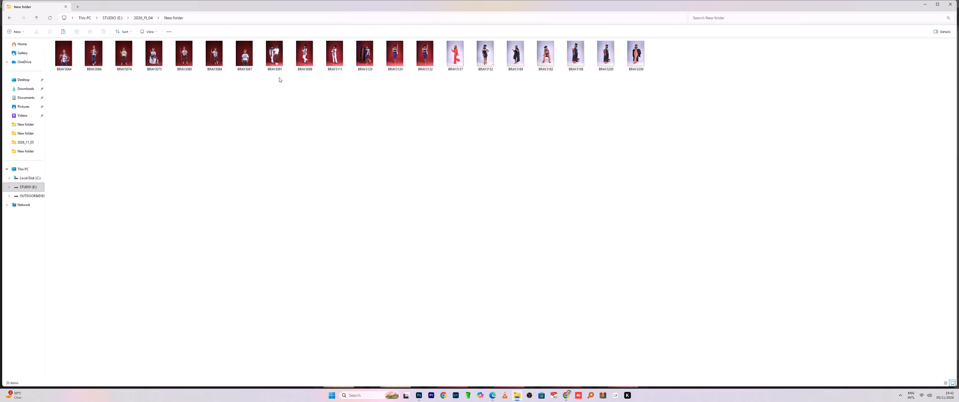
Open the last thirteen photos of this folder in Photoshop.
drag(277, 81, 619, 63)
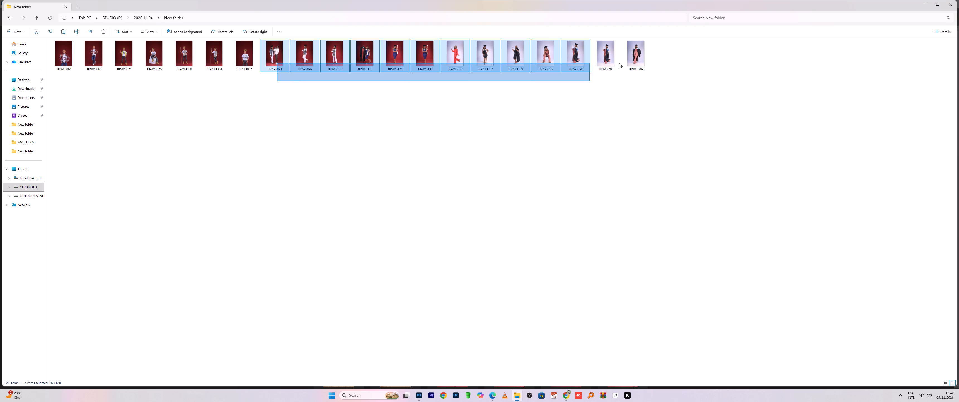
drag(619, 63, 653, 62)
drag(636, 52, 451, 342)
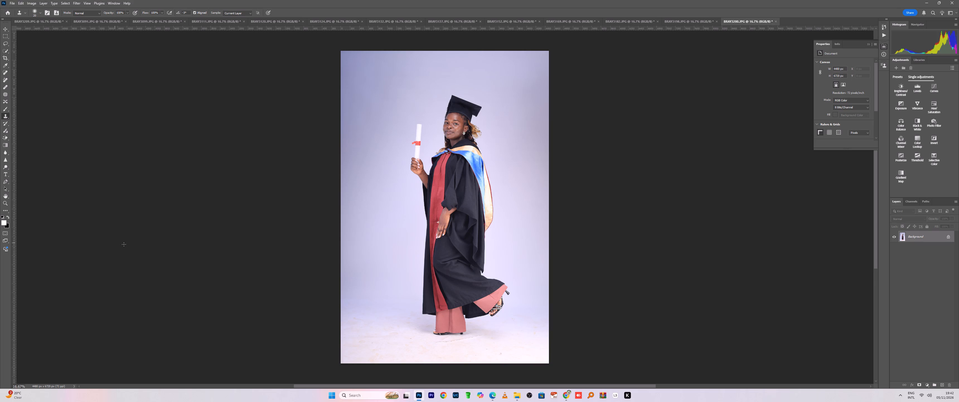
Apply the BRAVO 2025 NEW preset at full strength to the open graduation photo with the Camera Raw Filter.
click(79, 4)
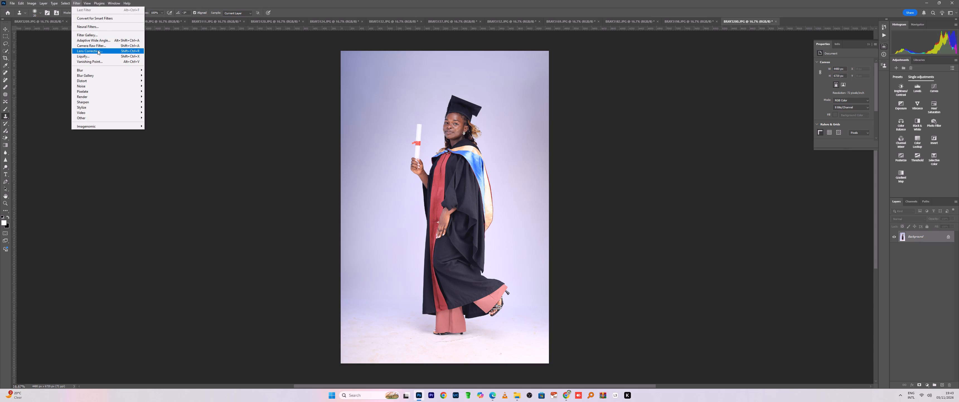
click(97, 48)
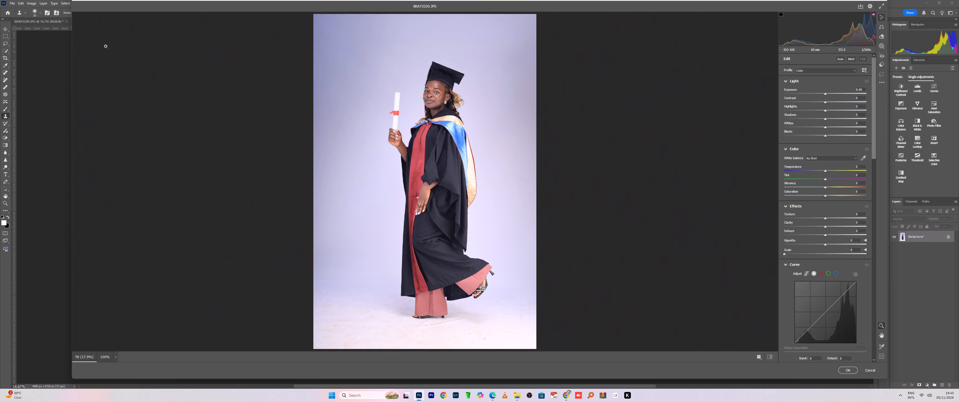
click(881, 65)
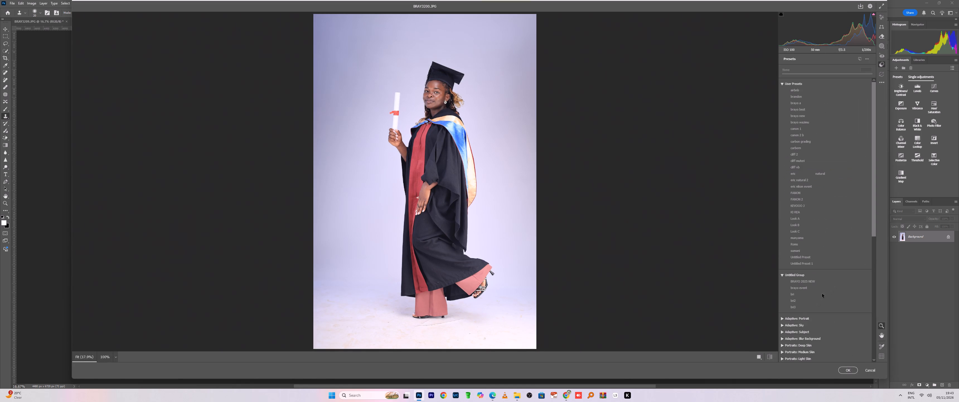
click(816, 284)
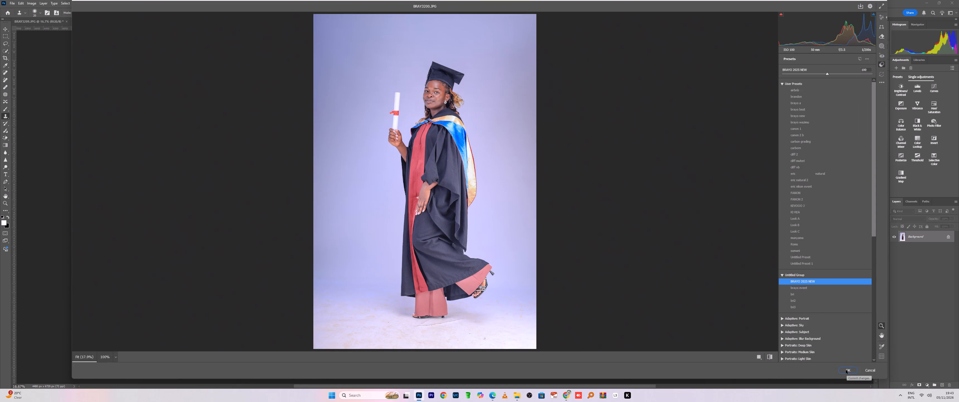
click(846, 370)
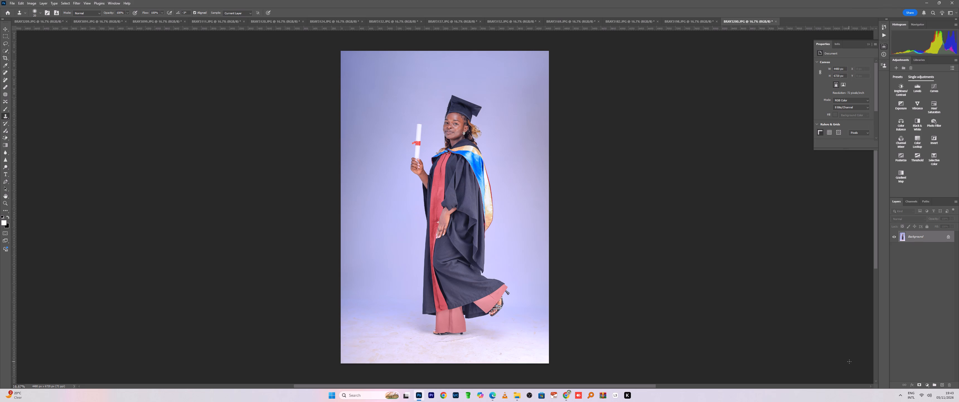
Reapply the last Camera Raw filter to the next five open photos with the lavender backdrop, working backwards through the documents.
click(696, 22)
click(78, 4)
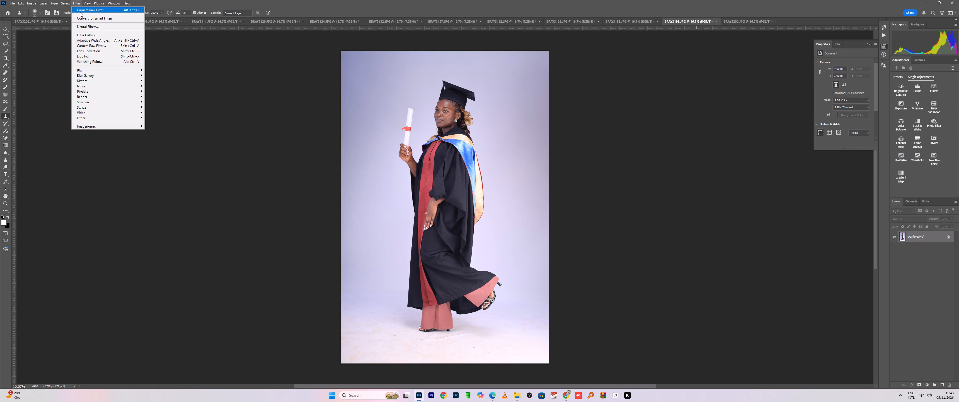
click(81, 10)
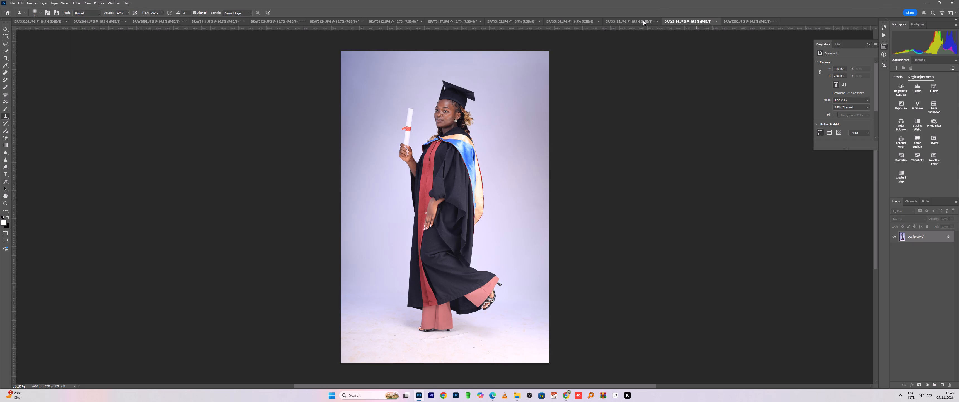
click(643, 20)
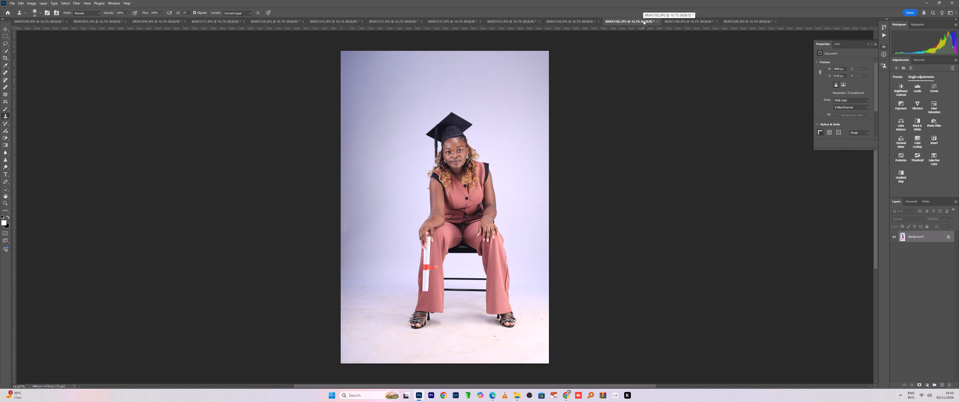
key(ctrl+alt+f)
click(570, 20)
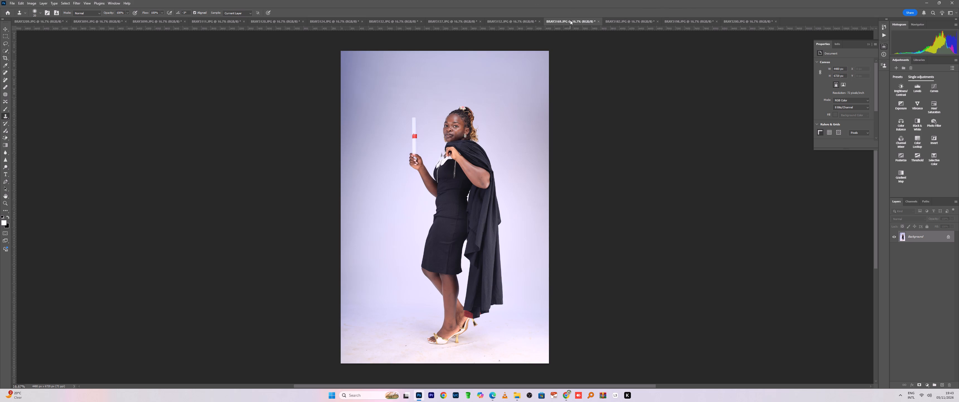
key(ctrl+alt+f)
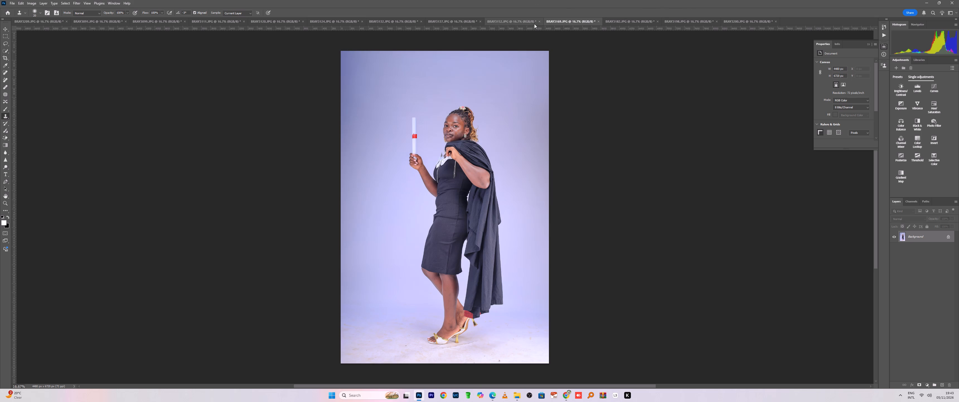
scroll(425, 224, up, 6)
scroll(474, 209, up, 6)
scroll(474, 209, down, 8)
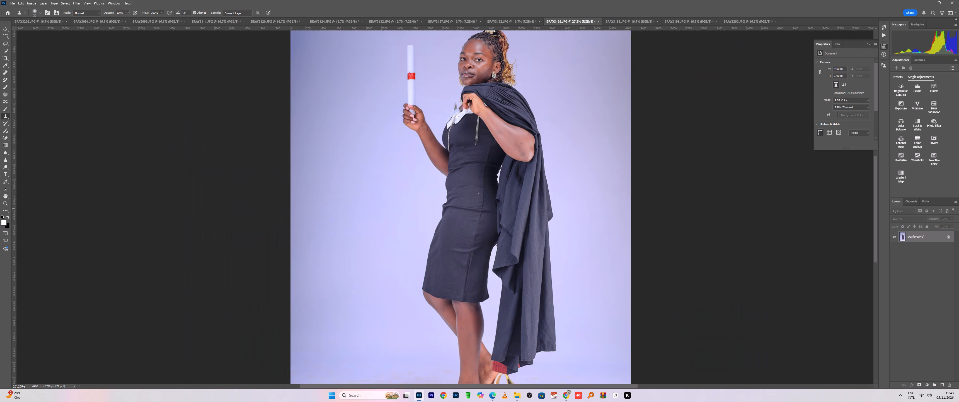
click(517, 22)
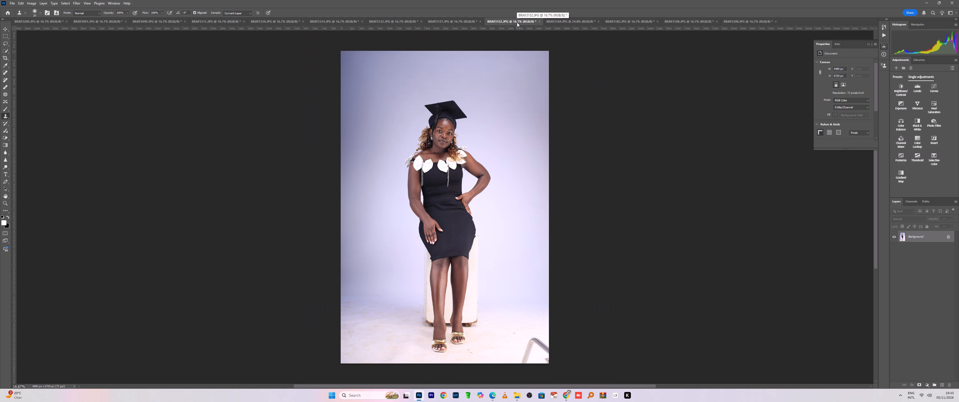
key(ctrl+alt+f)
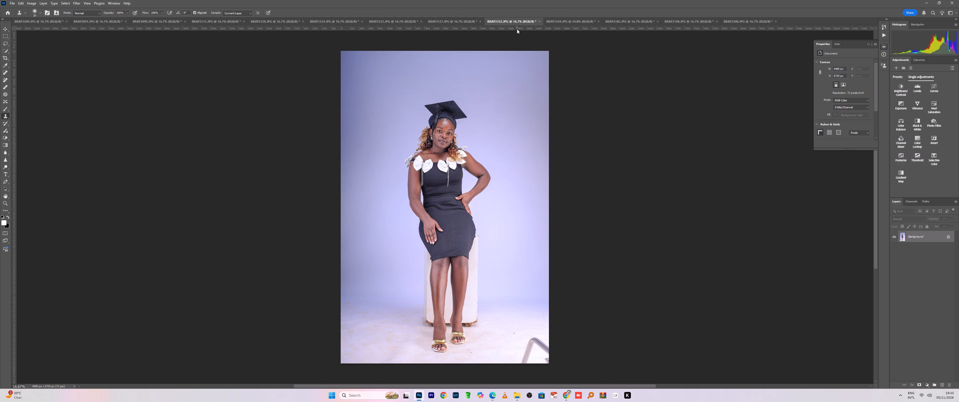
click(459, 21)
key(ctrl+alt+f)
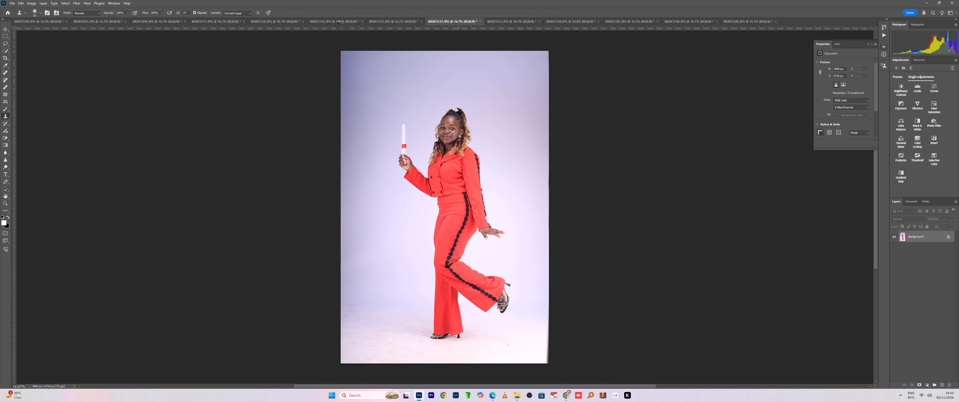
Reapply the last Camera Raw filter to the six red-backdrop photos and the first document, the front-facing gown portrait.
click(382, 20)
key(ctrl+alt+f)
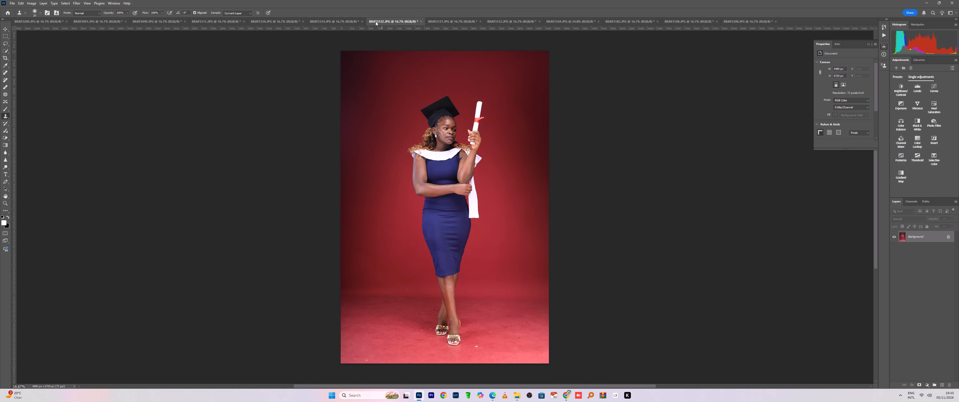
click(338, 22)
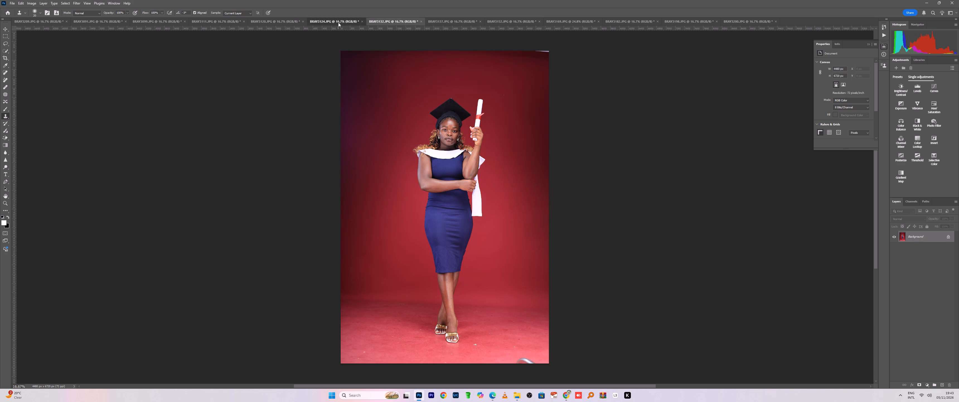
key(ctrl+alt+f)
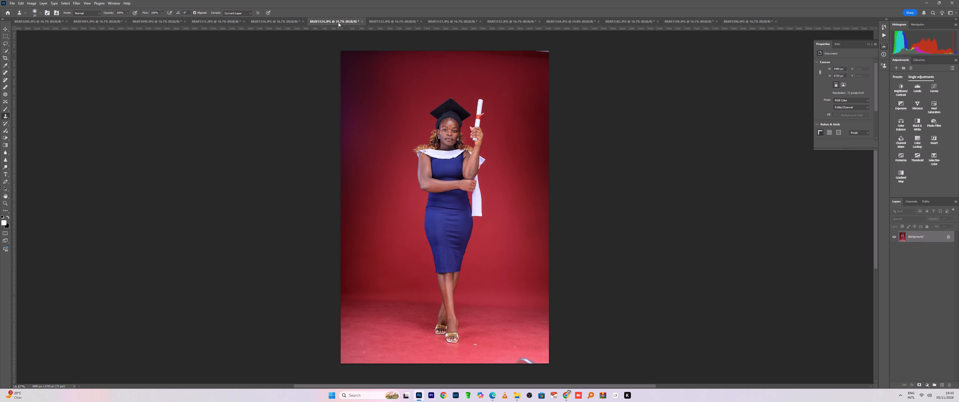
click(285, 22)
key(ctrl+alt+f)
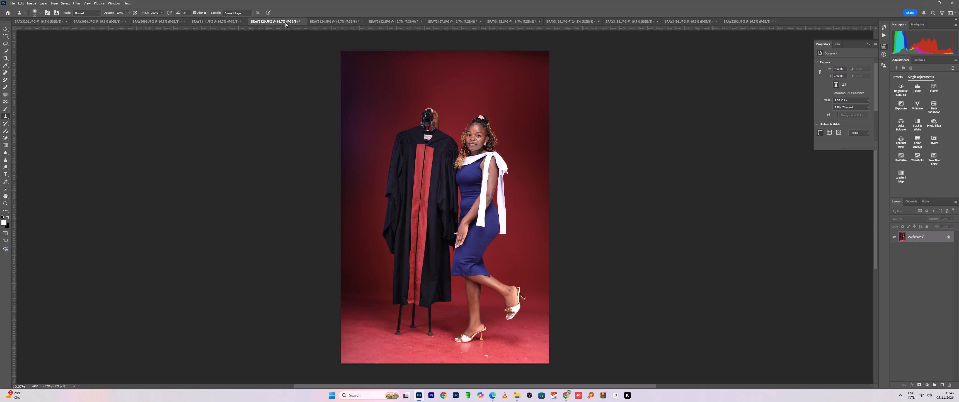
click(229, 24)
key(ctrl+alt+f)
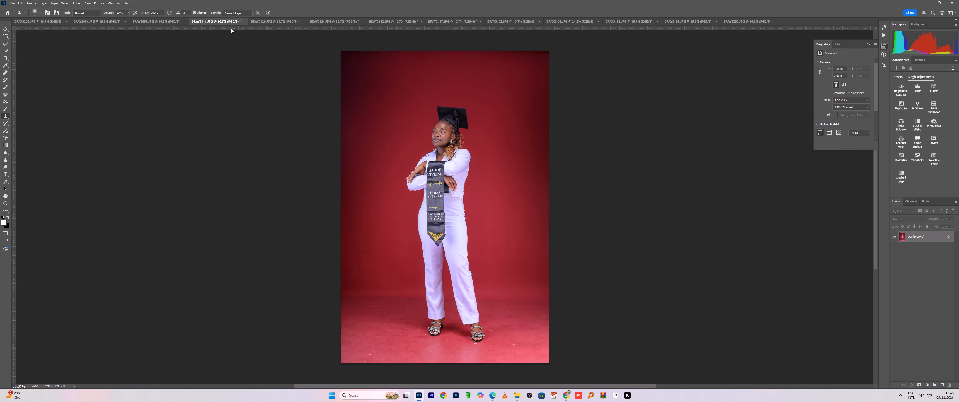
click(174, 21)
key(ctrl+alt+f)
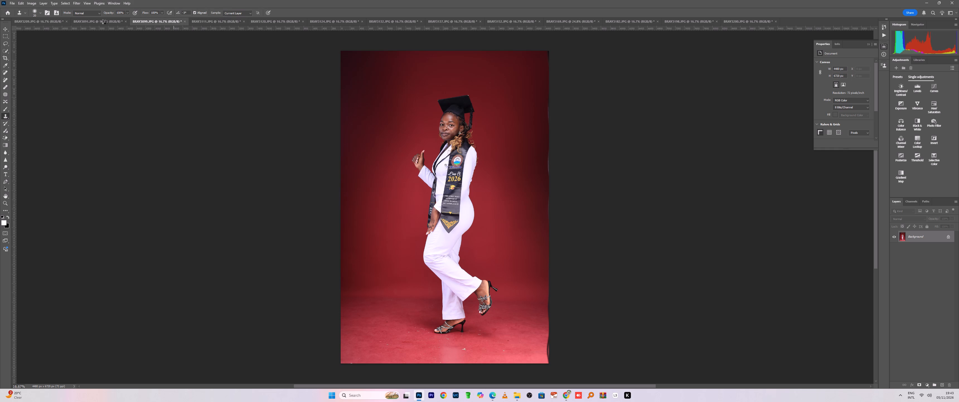
click(104, 21)
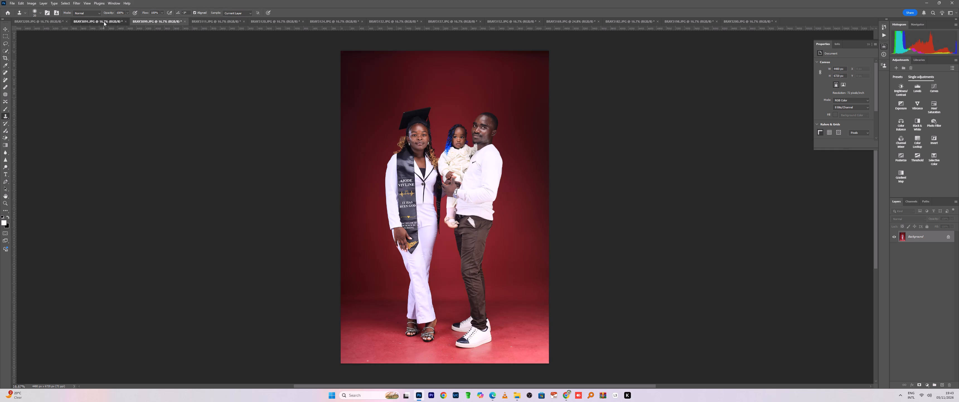
key(ctrl+alt+f)
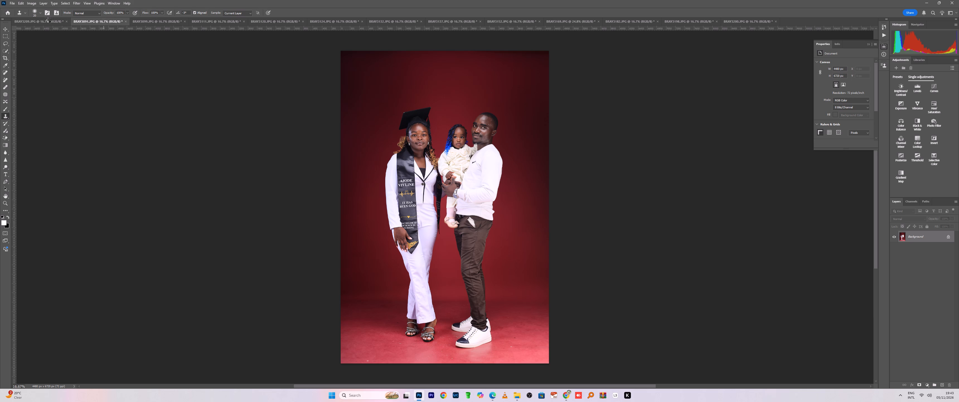
click(46, 22)
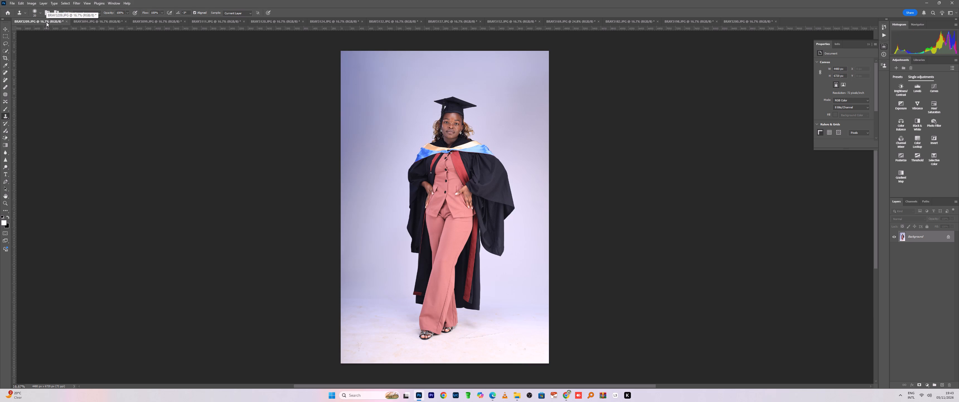
key(ctrl+alt+f)
Run the recorded retouching action on the front-facing gown portrait and merge its layer group into the background.
key(F7)
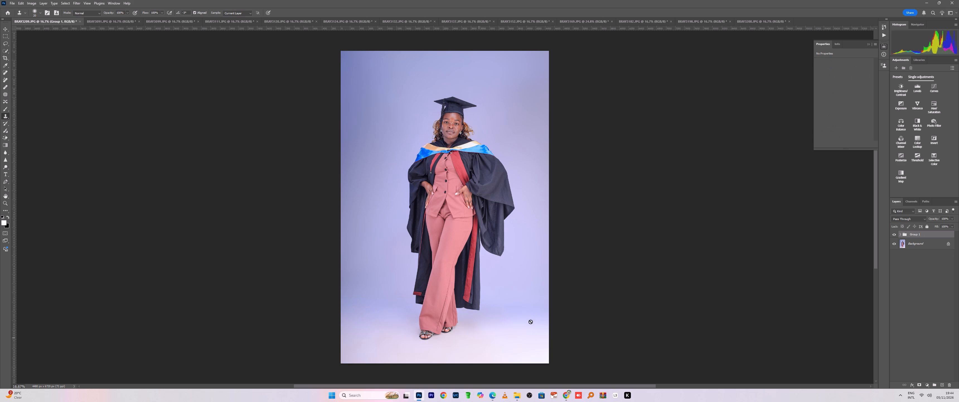
ctrl+click(925, 246)
key(ctrl+e)
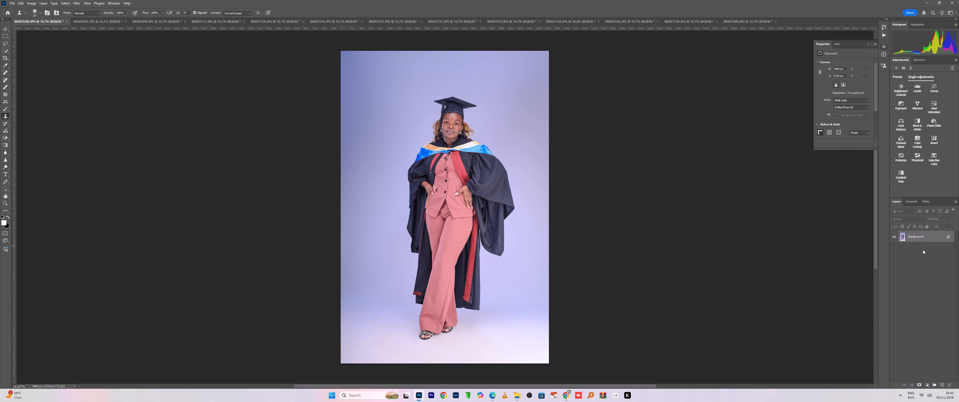
Run the eye-whitening action and paint its black layer mask white over the whites of both eyes.
key(F6)
scroll(462, 73, up, 19)
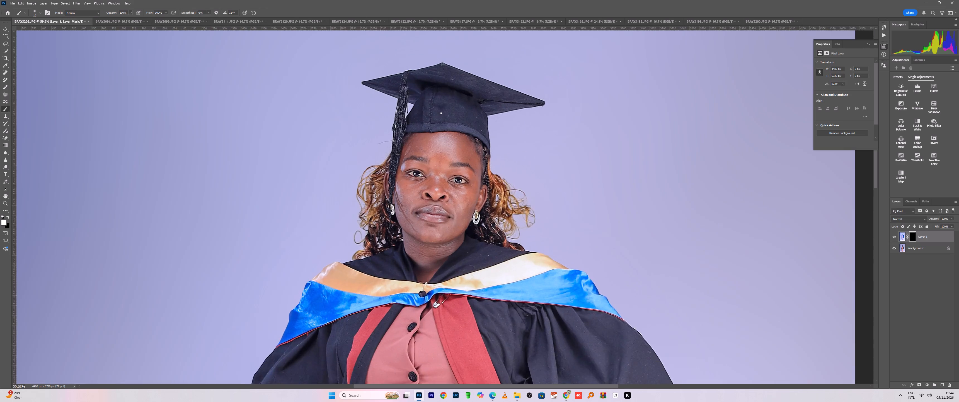
scroll(441, 113, up, 5)
scroll(379, 234, up, 12)
drag(403, 204, 394, 209)
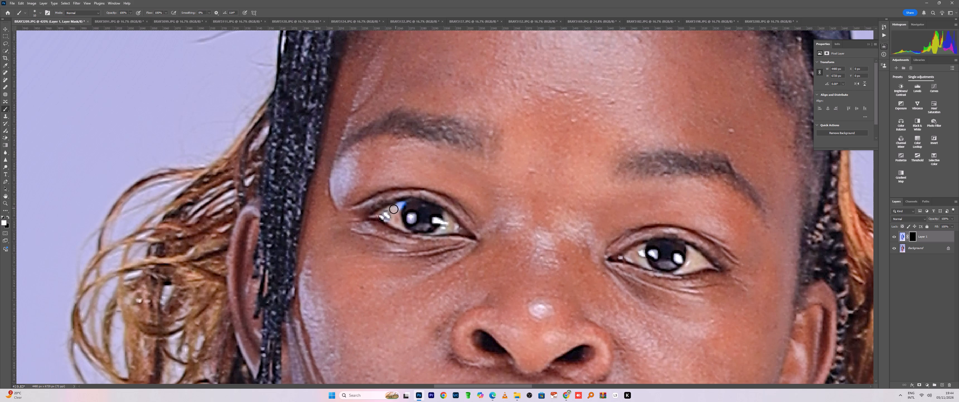
drag(394, 209, 396, 208)
drag(444, 213, 450, 221)
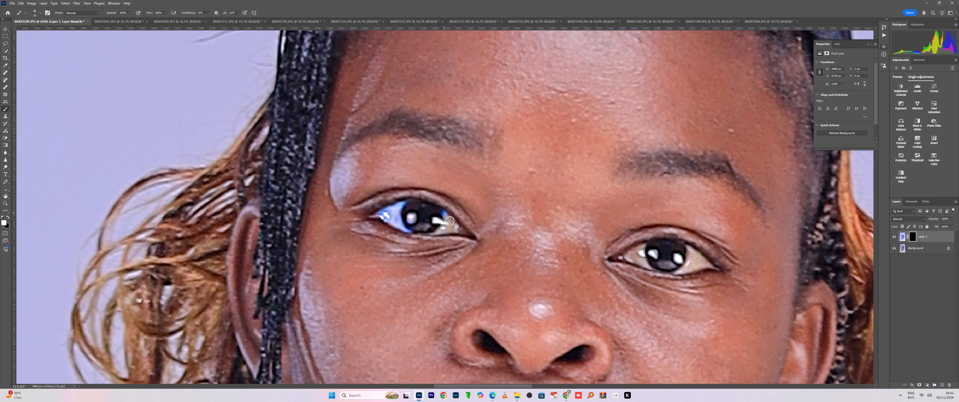
drag(450, 221, 435, 230)
drag(643, 247, 627, 257)
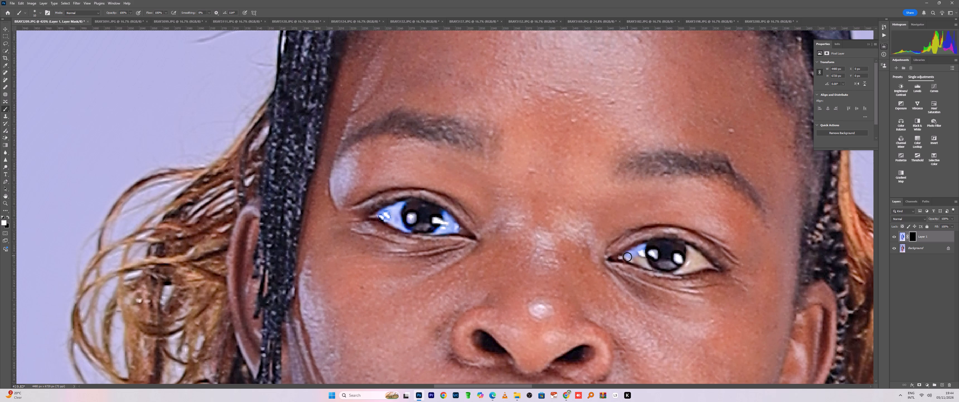
drag(627, 257, 638, 251)
drag(686, 248, 676, 269)
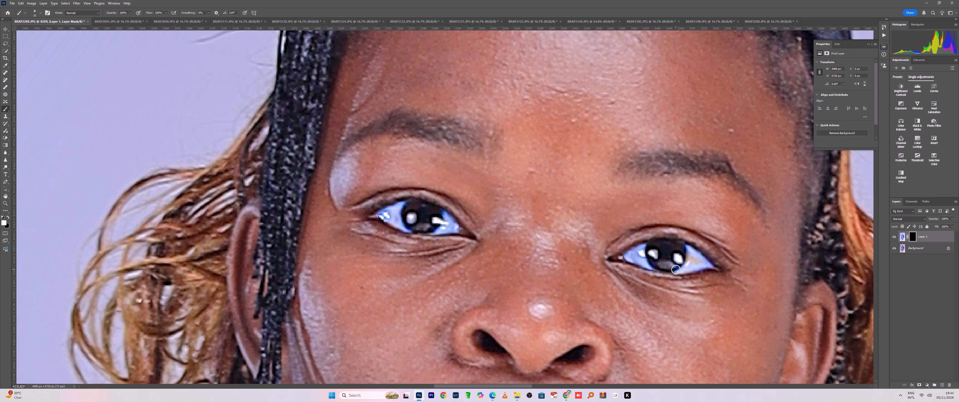
drag(676, 269, 686, 252)
Lower the eye-whitening layer's opacity to about a third and merge it into the background.
scroll(654, 211, down, 7)
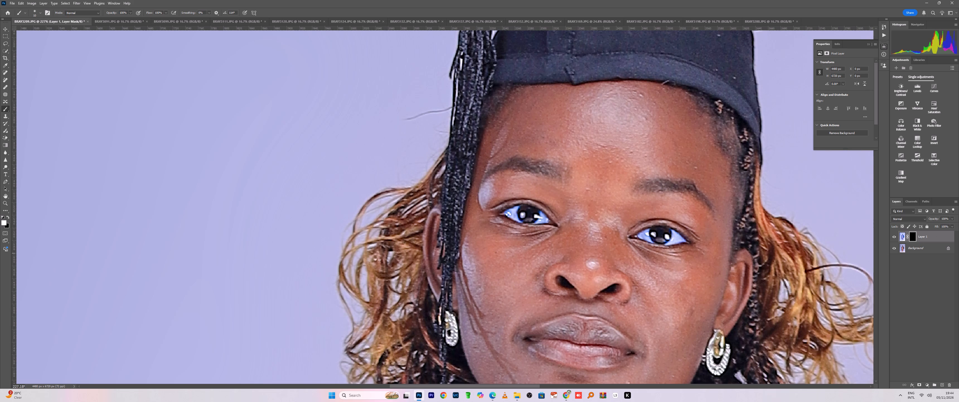
drag(952, 218, 949, 222)
drag(940, 225, 934, 225)
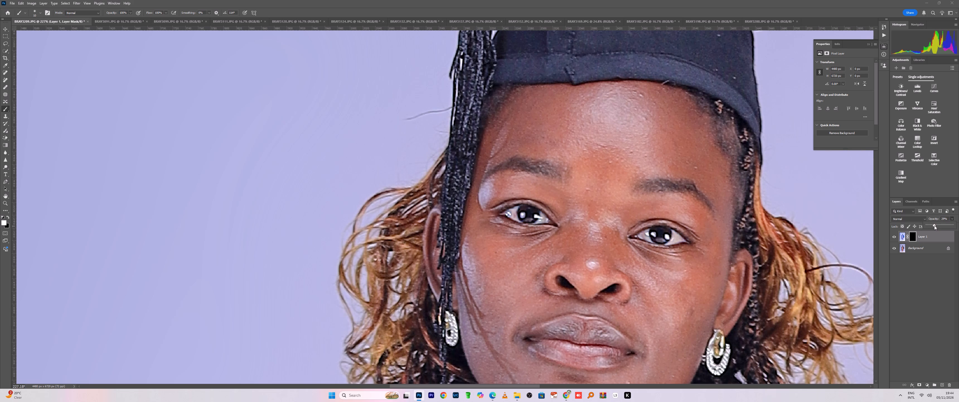
drag(934, 225, 937, 225)
scroll(723, 240, down, 8)
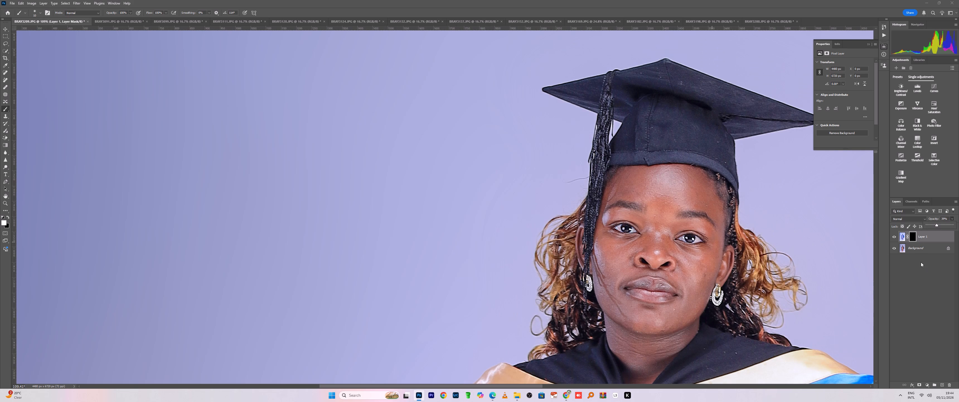
ctrl+click(921, 247)
key(ctrl+e)
Run the skin-tone action that adds a masked Gradient Map, and reveal it across the forehead and eyebrows with a larger brush.
key(F9)
scroll(653, 214, up, 5)
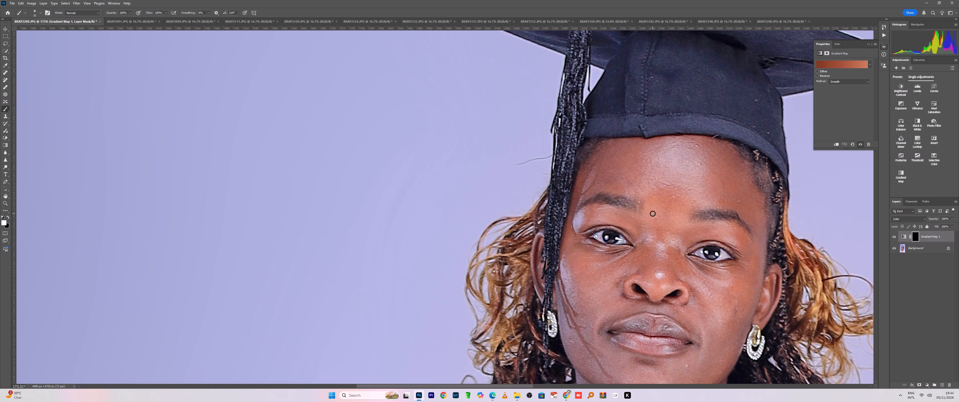
key(bracketright)
key(bracketright)
key(bracketright)
key(bracketright)
key(bracketright)
key(bracketright)
key(bracketright)
key(bracketright)
key(bracketright)
key(bracketright)
key(bracketright)
key(bracketright)
key(bracketright)
drag(663, 176, 599, 177)
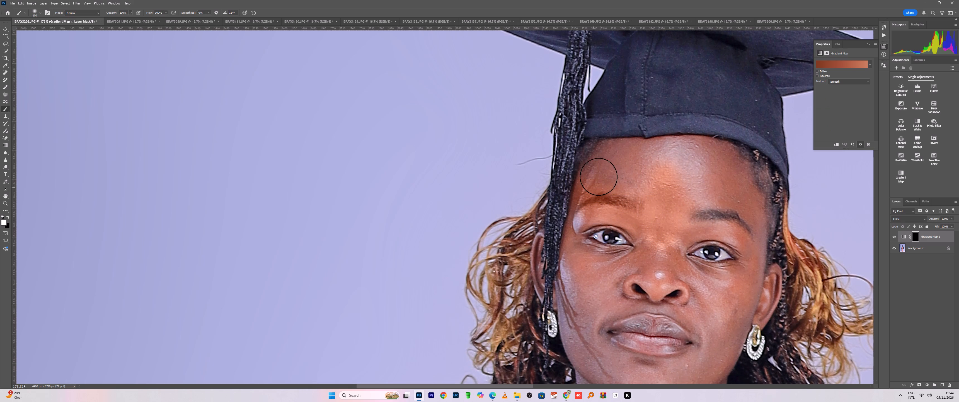
drag(599, 177, 703, 169)
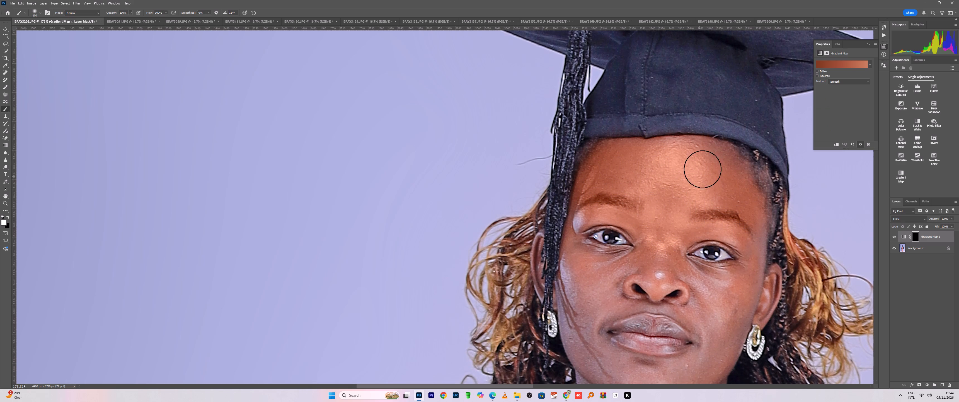
drag(703, 169, 725, 163)
Paint the Gradient Map mask over the nose, both cheeks and chin to even out the face's skin tone.
scroll(689, 182, down, 6)
drag(679, 207, 633, 289)
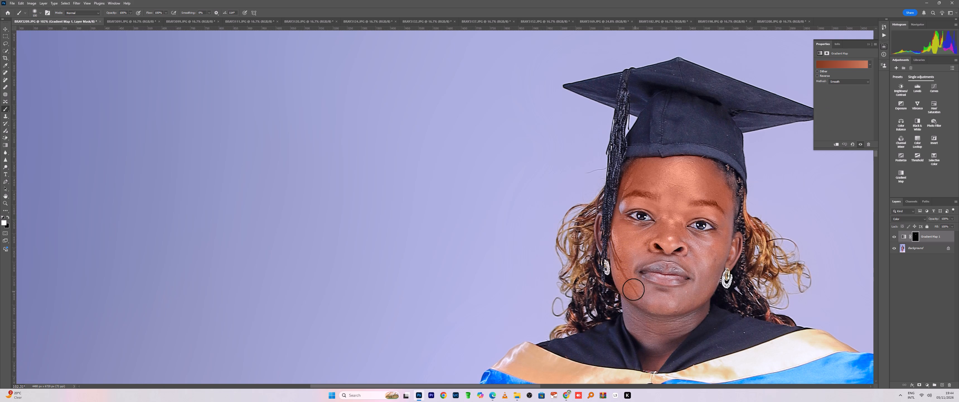
drag(633, 289, 726, 236)
drag(728, 216, 712, 267)
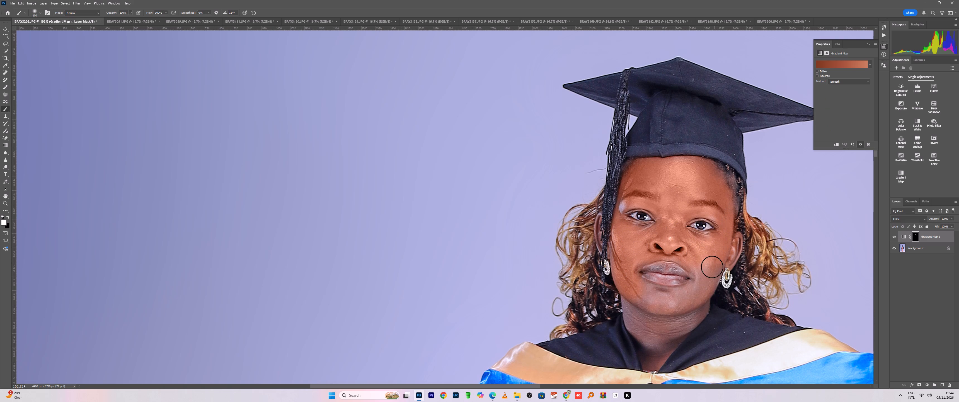
drag(712, 267, 728, 246)
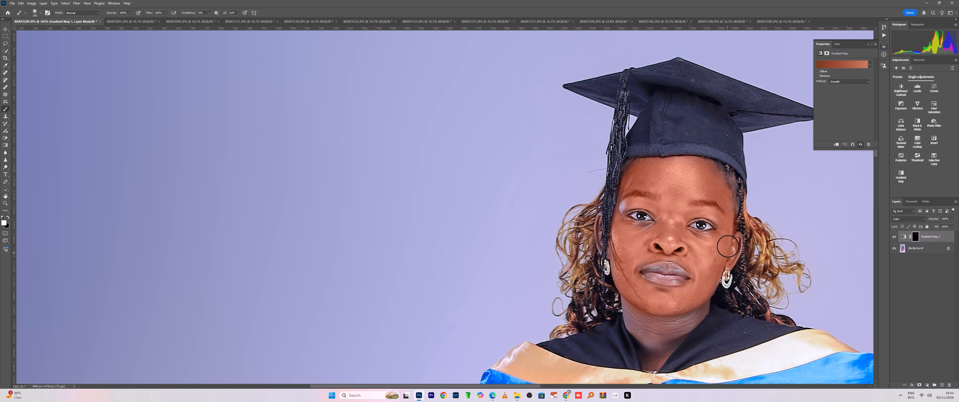
drag(728, 246, 643, 306)
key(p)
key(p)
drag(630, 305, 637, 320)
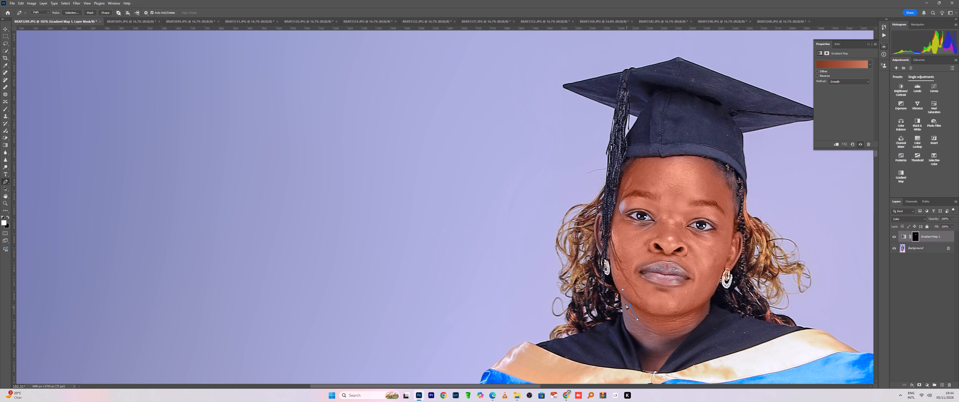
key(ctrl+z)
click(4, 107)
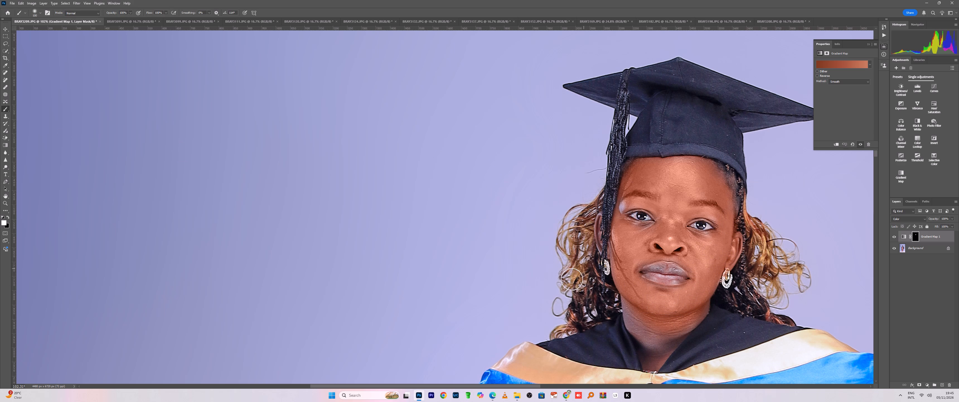
Paint the Gradient Map mask over the jawline, neck and side of the face with a slightly smaller brush.
key(bracketleft)
key(bracketleft)
key(bracketleft)
drag(628, 302, 671, 344)
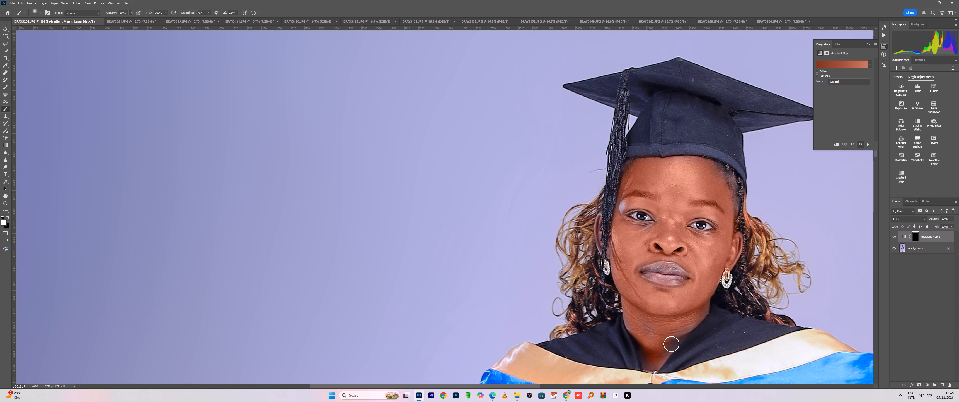
drag(671, 344, 628, 303)
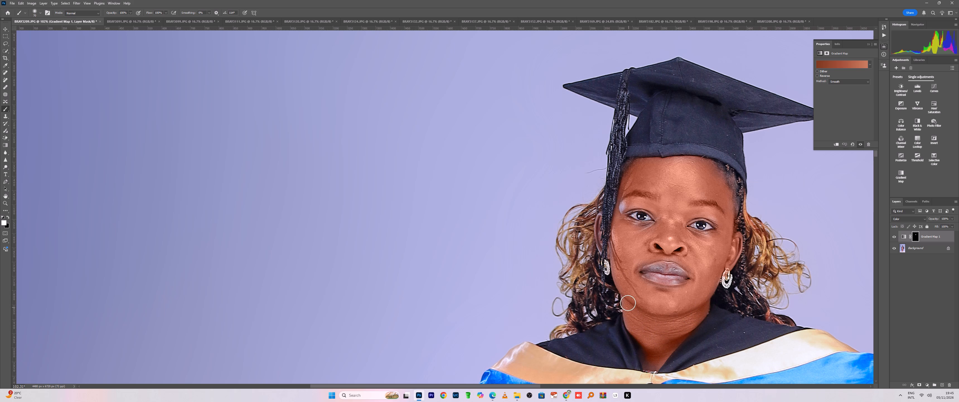
drag(628, 303, 614, 239)
Reveal the Gradient Map skin tone on the ear beside the cap's tassel using a small brush.
key(bracketleft)
key(bracketleft)
key(bracketleft)
key(bracketleft)
text([[)
drag(599, 216, 598, 228)
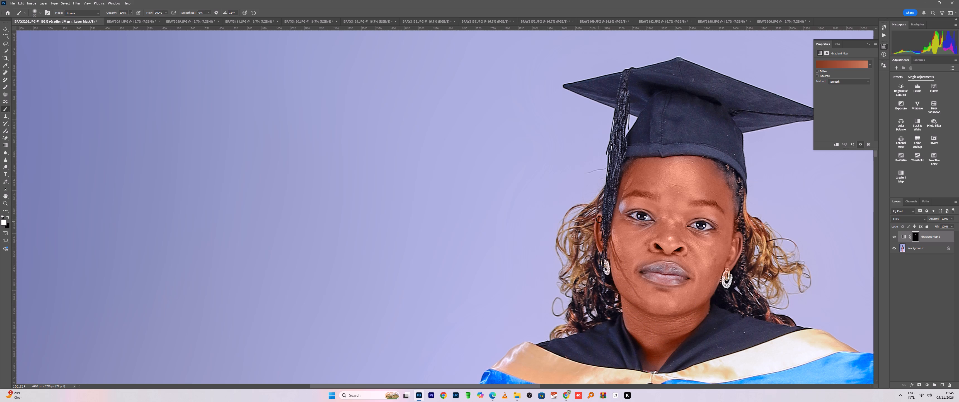
click(601, 215)
click(602, 252)
Touch up the Gradient Map mask along the edge of the neck beside the gown's collar.
key(bracketright)
key(bracketright)
key(bracketright)
key(bracketright)
drag(638, 338, 639, 334)
drag(638, 331, 629, 320)
Select the wrist, hand and fingers on the tassel side of the body with the Quick Selection tool in add mode.
scroll(642, 272, down, 5)
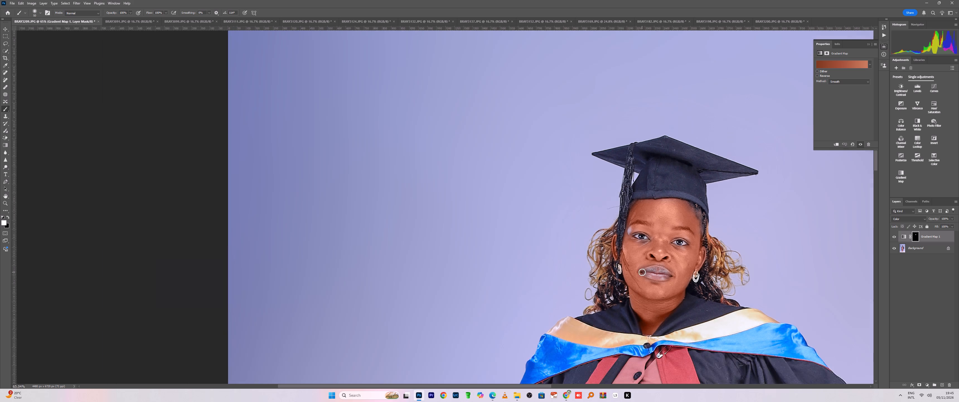
scroll(642, 272, down, 3)
key(space)
key(space)
key(space)
key(space)
key(space)
key(space)
key(space)
key(space)
key(space)
key(space)
drag(644, 341, 629, 275)
click(628, 253)
scroll(564, 218, up, 6)
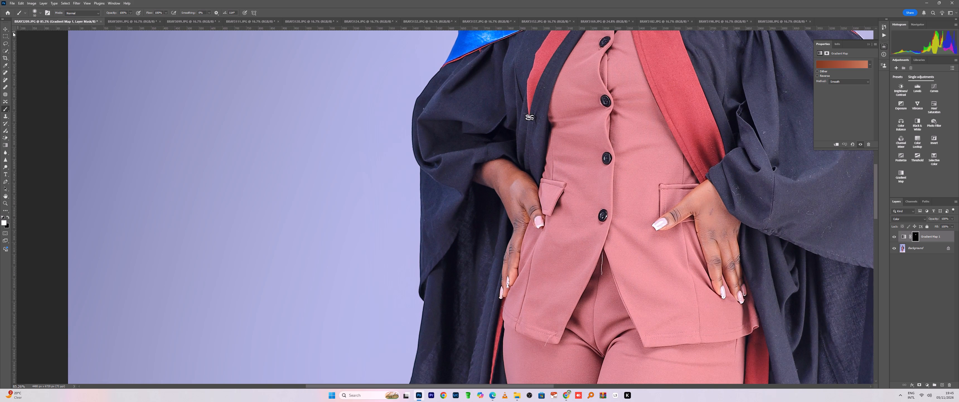
click(5, 51)
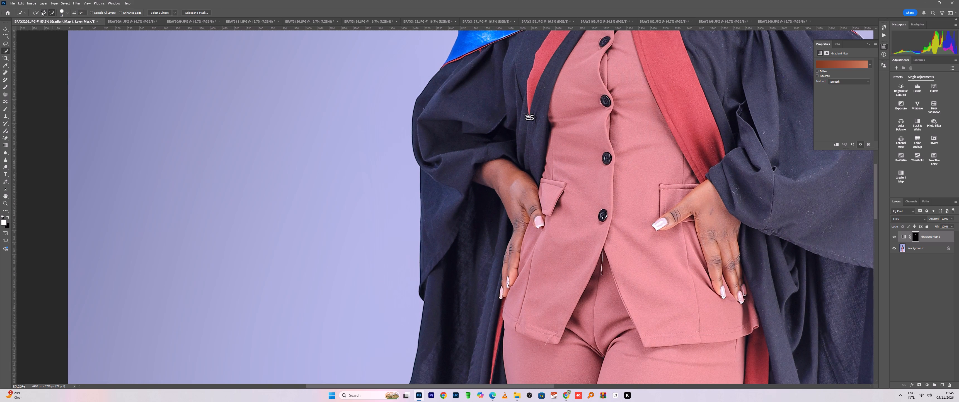
click(41, 11)
click(508, 192)
click(480, 177)
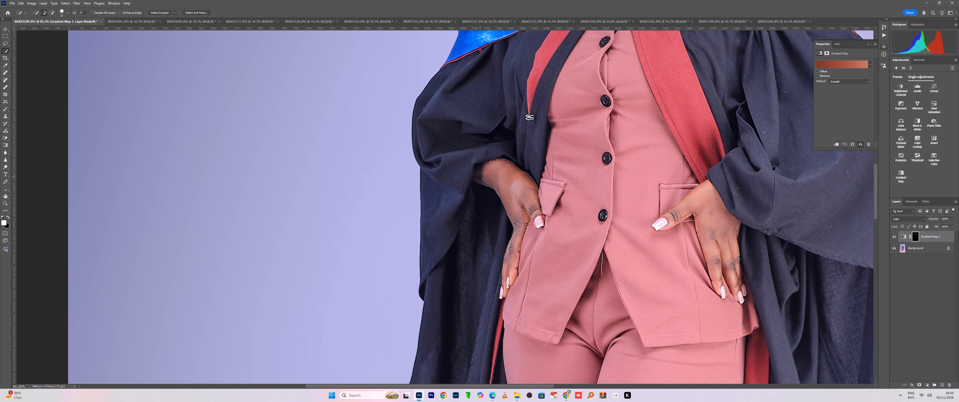
click(480, 172)
drag(483, 168, 476, 177)
click(484, 166)
click(477, 180)
drag(512, 250, 507, 281)
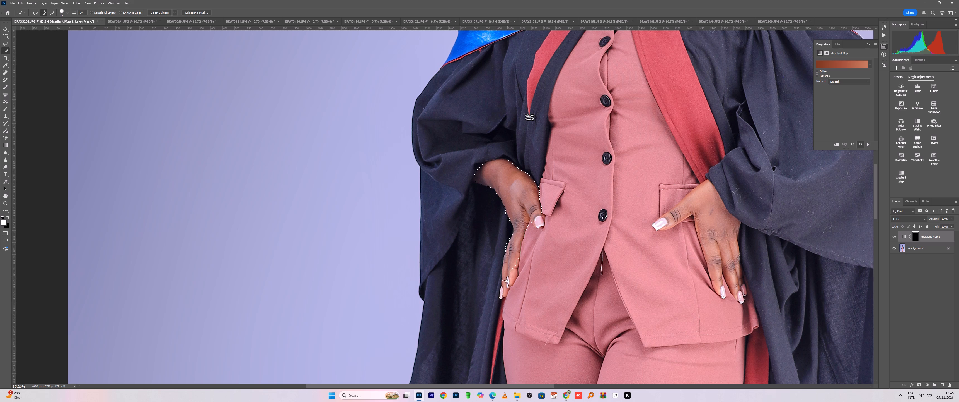
drag(507, 281, 507, 280)
drag(506, 280, 506, 288)
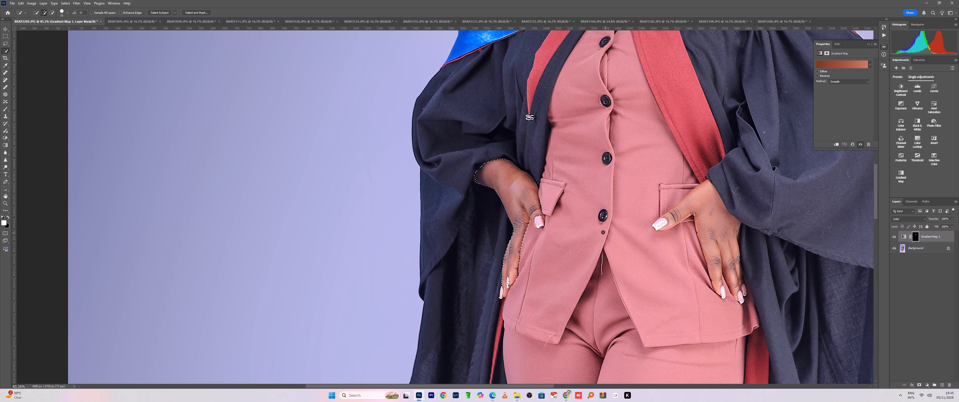
Add the other hand, including its thumb and fingers, to the selection.
drag(706, 213, 712, 236)
drag(666, 221, 683, 214)
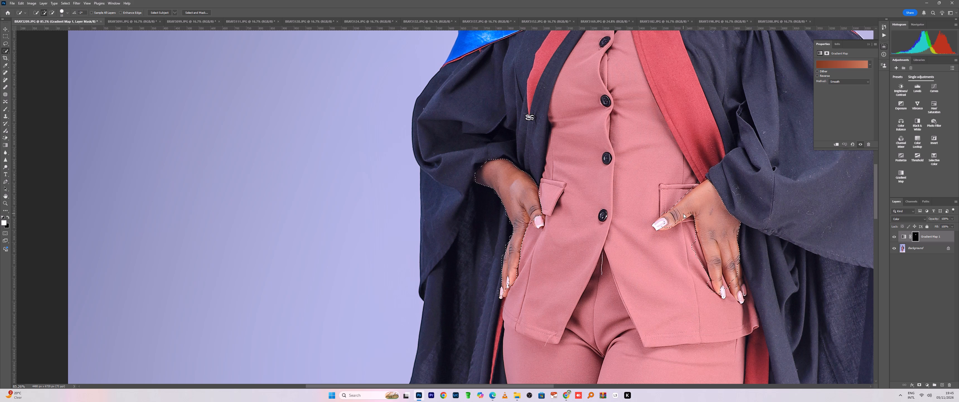
drag(737, 282, 737, 285)
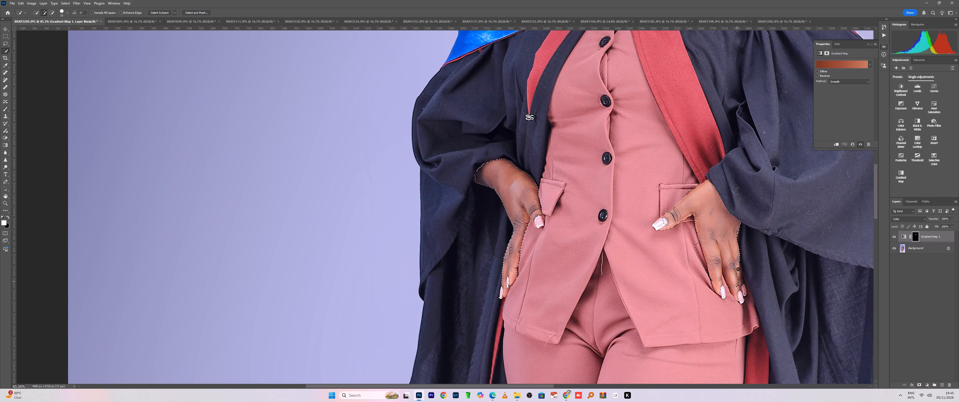
drag(738, 265, 740, 277)
Paint the Gradient Map mask over both selected hands with a large brush, and deselect.
scroll(649, 214, down, 17)
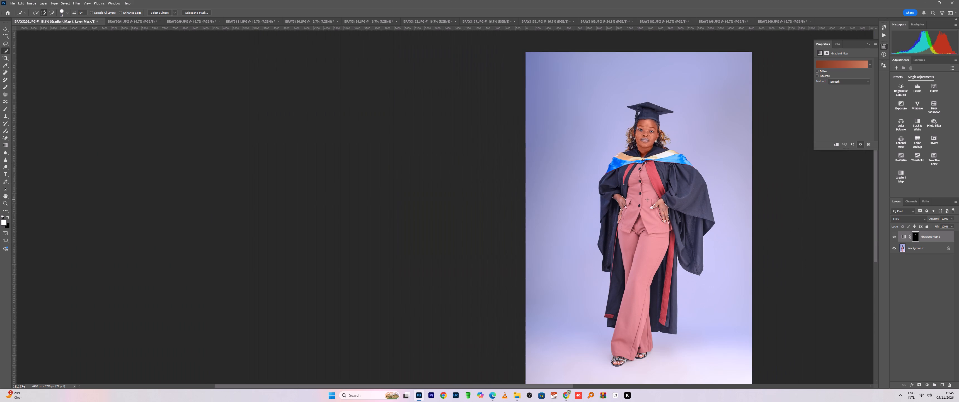
click(3, 107)
key(bracketright)
key(bracketright)
key(bracketright)
key(bracketright)
key(bracketright)
key(bracketright)
key(bracketright)
key(bracketright)
key(bracketright)
key(bracketright)
key(bracketright)
key(bracketright)
key(bracketright)
key(bracketright)
key(bracketright)
key(bracketright)
key(bracketright)
key(bracketright)
key(bracketright)
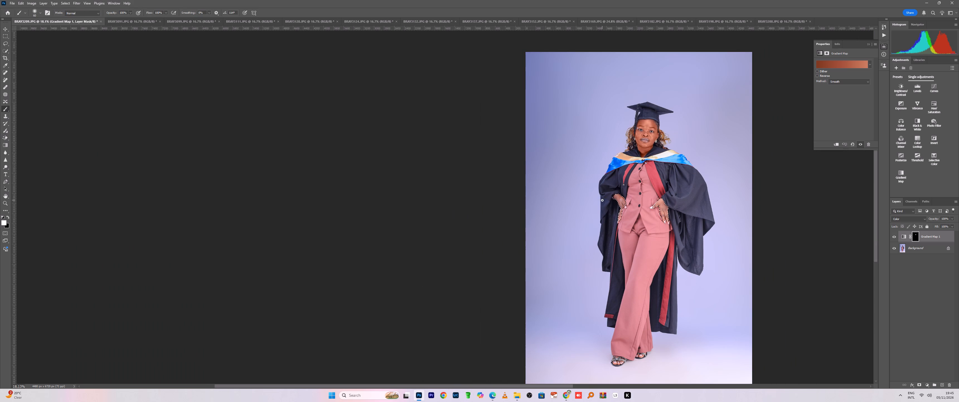
drag(621, 203, 672, 209)
drag(667, 216, 665, 207)
key(ctrl+d)
Paint the Gradient Map mask with a small brush over the toes and instep of the front foot.
scroll(638, 313, up, 5)
key(space)
drag(630, 334, 615, 232)
key(bracketleft)
key(bracketleft)
key(bracketleft)
key(bracketleft)
key(bracketleft)
key(bracketleft)
key(bracketleft)
key(bracketleft)
key(bracketleft)
key(bracketleft)
key(bracketleft)
key(bracketleft)
key(bracketleft)
key(bracketleft)
key(bracketleft)
key(bracketleft)
key(bracketleft)
key(bracketleft)
scroll(583, 277, up, 11)
key(bracketleft)
key(bracketleft)
drag(585, 279, 607, 281)
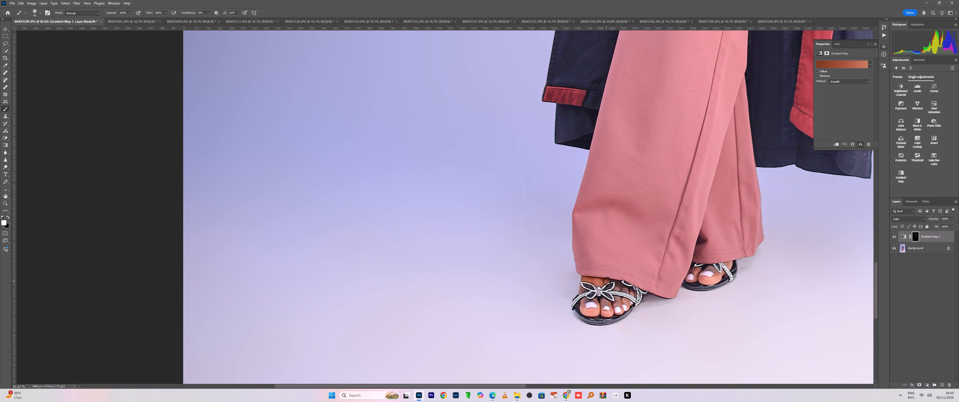
drag(607, 281, 613, 282)
drag(615, 283, 633, 291)
key(bracketleft)
key(bracketright)
key(bracketright)
drag(623, 303, 605, 306)
key(bracketright)
drag(585, 301, 670, 297)
Paint the Gradient Map mask over the skin of the other sandalled foot beneath the trouser hem.
key(bracketright)
drag(702, 274, 696, 277)
key(bracketright)
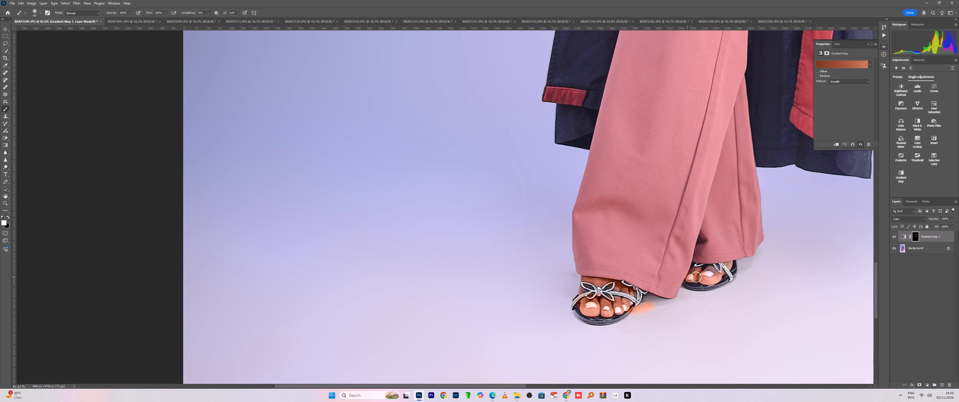
drag(696, 277, 703, 278)
drag(732, 262, 740, 262)
Lower the Gradient Map layer's opacity to about 30%.
click(954, 221)
click(939, 226)
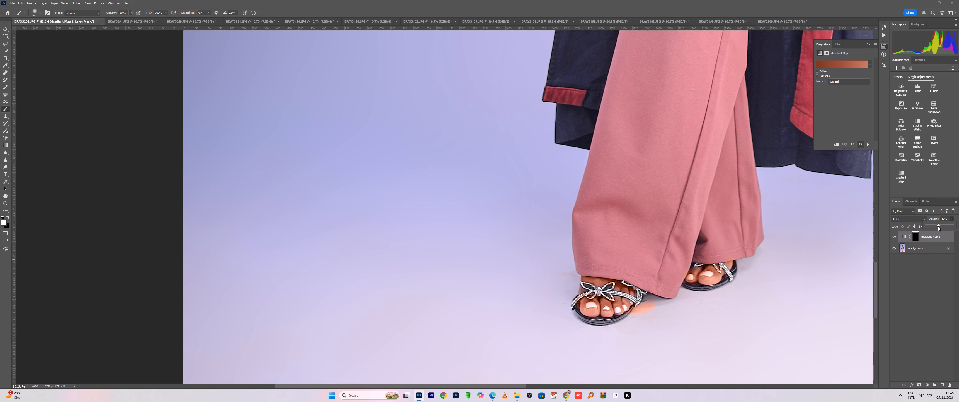
double_click(943, 219)
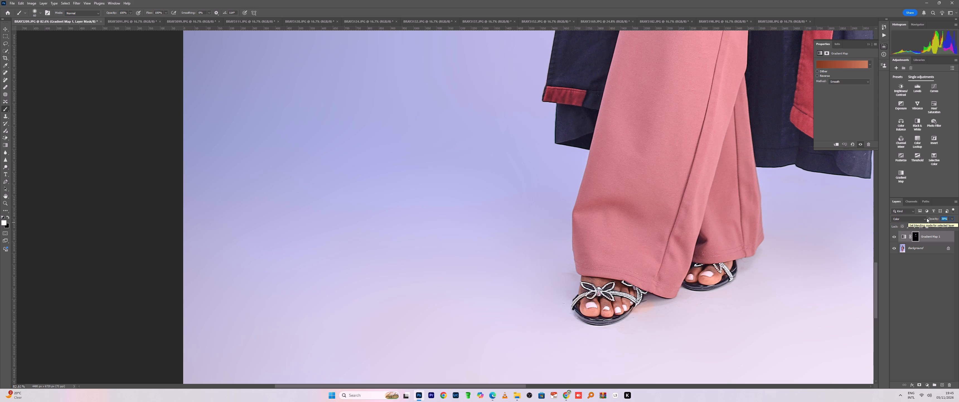
Return to the face and merge the Gradient Map layer into the Background.
scroll(536, 251, down, 6)
key(space)
key(space)
key(space)
key(space)
key(space)
key(space)
key(space)
key(space)
key(space)
key(space)
key(space)
key(space)
key(space)
key(space)
key(space)
key(space)
key(space)
key(space)
key(space)
key(space)
drag(637, 142, 612, 216)
drag(488, 174, 380, 306)
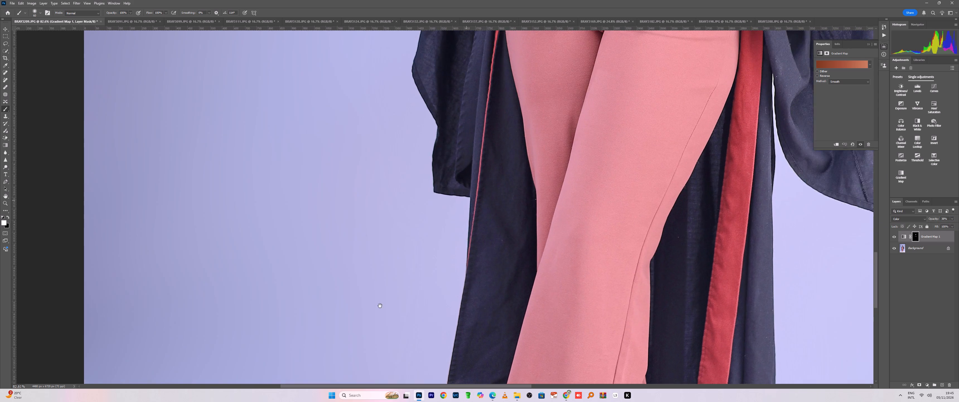
drag(380, 306, 370, 319)
drag(381, 187, 392, 269)
drag(289, 194, 399, 209)
scroll(400, 205, up, 5)
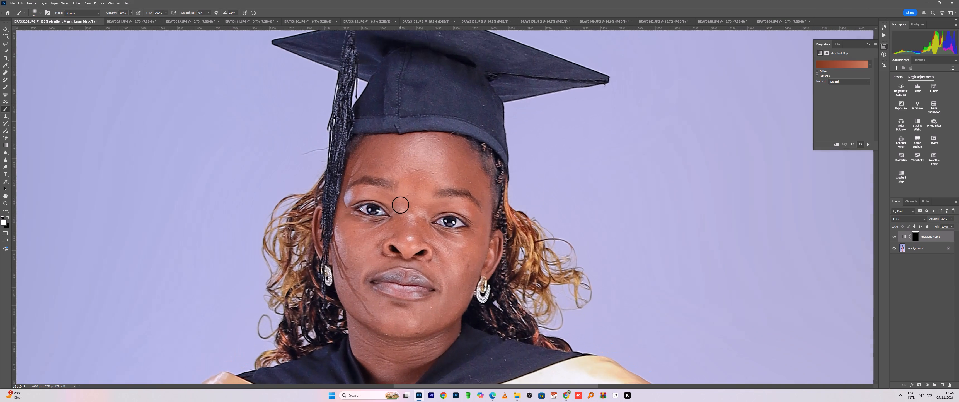
ctrl+click(919, 247)
key(ctrl+e)
Run the frequency separation action on the merged photo with a Gaussian Blur radius of 3 pixels.
key(F5)
key(3)
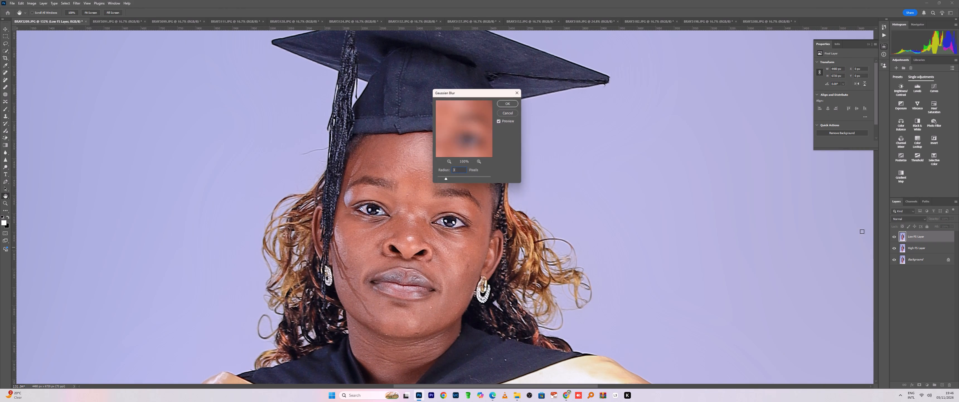
key(Return)
Smooth the forehead skin tones with the Mixer Brush on the Low FS Layer copy.
drag(413, 173, 409, 179)
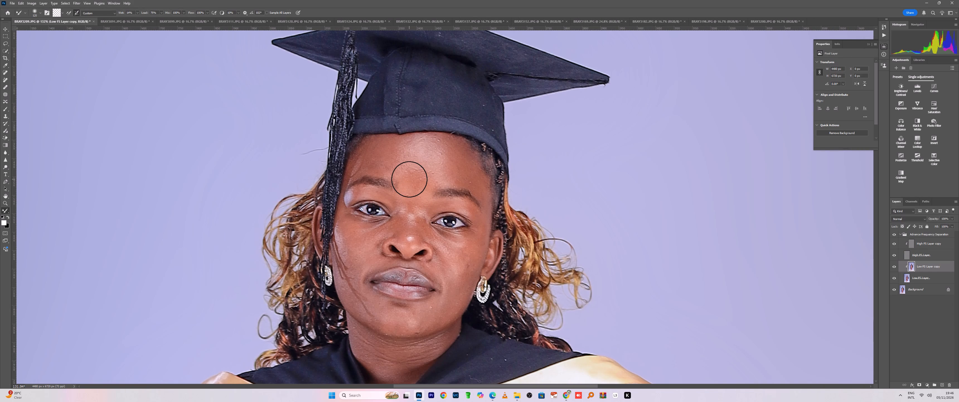
key(bracketleft)
key(bracketleft)
drag(413, 163, 378, 167)
drag(378, 167, 377, 156)
drag(403, 147, 473, 191)
Blend the skin tones down the nose, across both cheeks and around the chin with the Mixer Brush.
scroll(415, 182, down, 4)
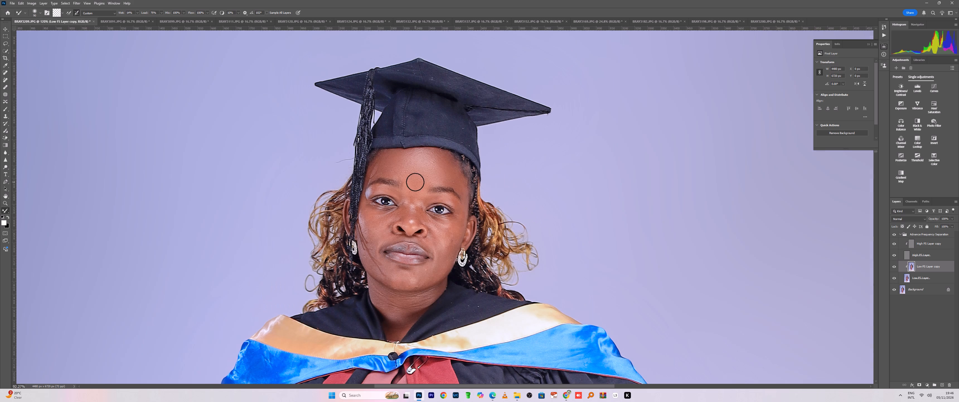
drag(415, 178, 410, 194)
drag(410, 192, 415, 218)
drag(411, 201, 425, 220)
drag(424, 210, 433, 227)
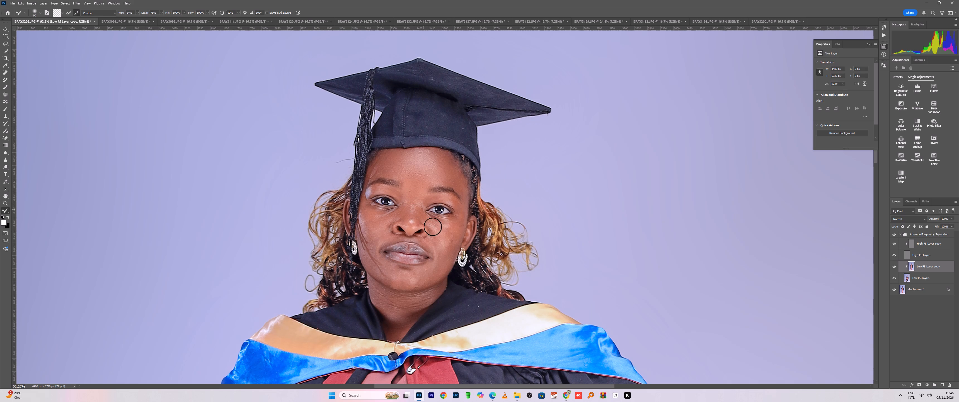
drag(433, 227, 434, 222)
drag(434, 222, 398, 277)
drag(398, 277, 373, 253)
drag(376, 262, 368, 244)
drag(373, 229, 378, 248)
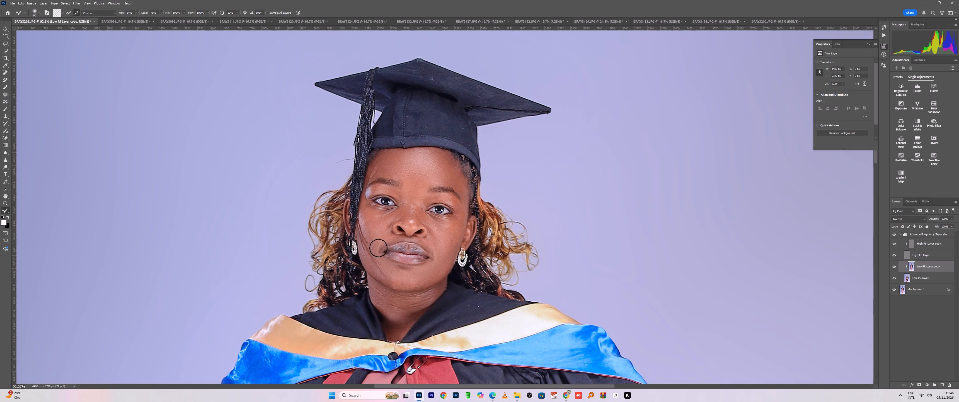
drag(378, 248, 393, 224)
Blend the under-eye, cheek and brow area on the tassel side of the face.
drag(370, 210, 372, 221)
drag(372, 221, 401, 205)
drag(394, 177, 367, 192)
drag(381, 186, 371, 190)
drag(384, 167, 367, 174)
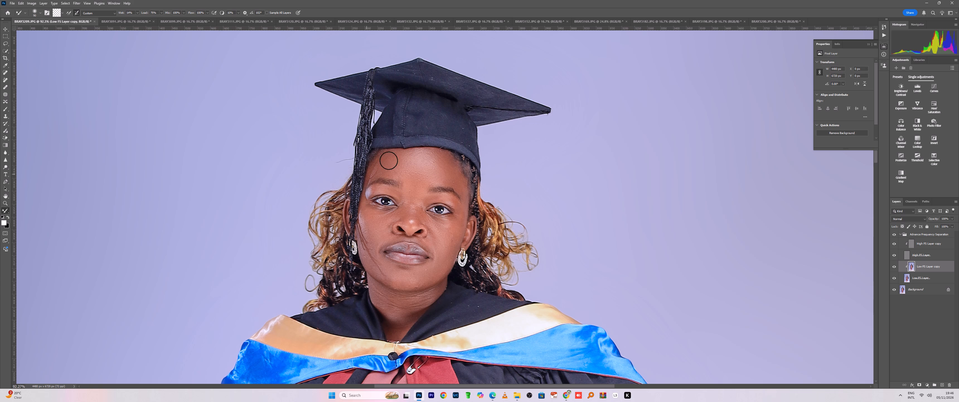
Even out the central forehead, nose bridge and the cheek away from the tassel with the Mixer Brush.
drag(394, 166, 406, 192)
drag(408, 175, 455, 204)
drag(420, 200, 432, 228)
drag(424, 216, 440, 262)
drag(440, 262, 461, 213)
drag(453, 177, 445, 175)
drag(439, 174, 416, 178)
drag(416, 196, 410, 216)
Smooth the neck, jawline and chin skin tones with a larger Mixer Brush.
key(bracketright)
key(bracketright)
drag(387, 301, 400, 316)
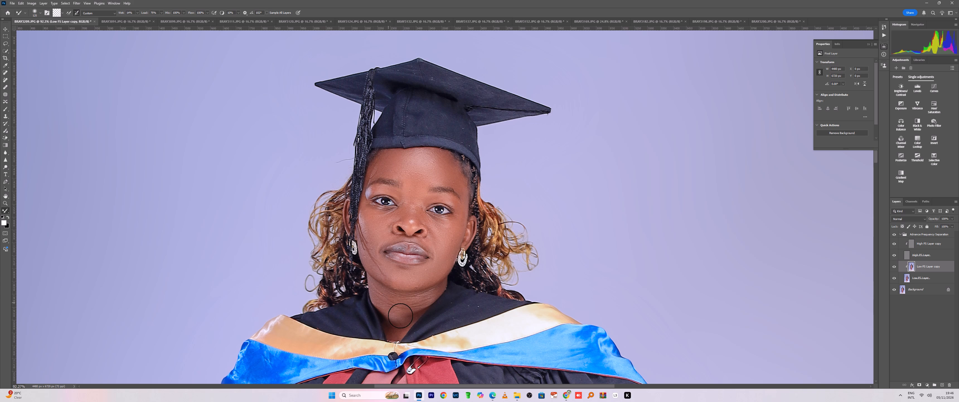
drag(400, 316, 432, 288)
drag(426, 292, 399, 320)
drag(399, 311, 401, 306)
drag(388, 279, 386, 289)
drag(386, 285, 444, 270)
drag(442, 269, 409, 296)
Blend the skin tones on the wrist and back of the hand on the tassel side of the body.
key(space)
key(space)
key(space)
key(space)
key(space)
key(space)
key(space)
key(space)
key(space)
key(space)
key(space)
key(space)
drag(412, 307, 429, 211)
click(435, 225)
drag(354, 217, 344, 210)
drag(344, 209, 348, 235)
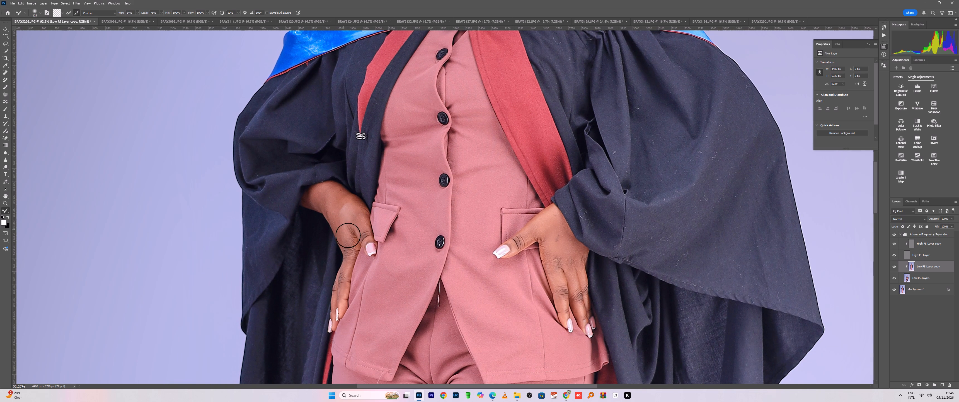
drag(348, 235, 316, 198)
drag(316, 198, 352, 229)
drag(350, 229, 348, 234)
drag(343, 224, 348, 254)
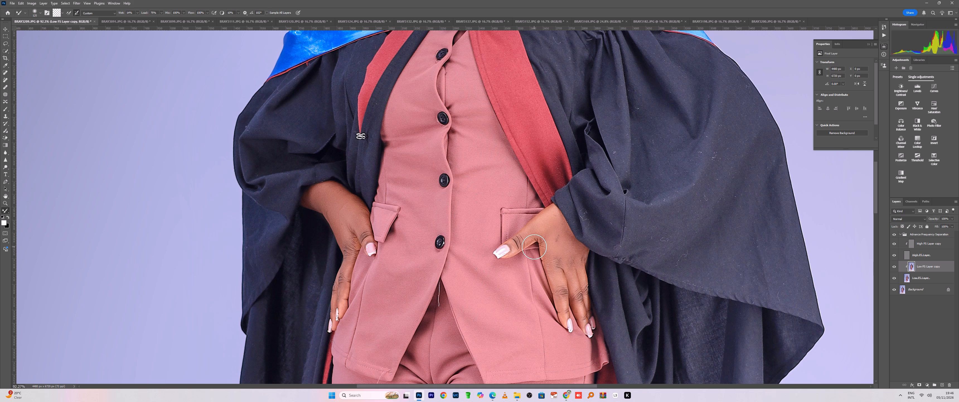
Blend the skin tones on the other hand, covering its thumb, back and fingers.
key(bracketleft)
key(bracketleft)
drag(514, 244, 560, 260)
key(bracketright)
drag(553, 235, 556, 231)
key(bracketright)
drag(556, 231, 554, 231)
drag(559, 241, 567, 281)
drag(554, 250, 568, 302)
drag(562, 272, 572, 244)
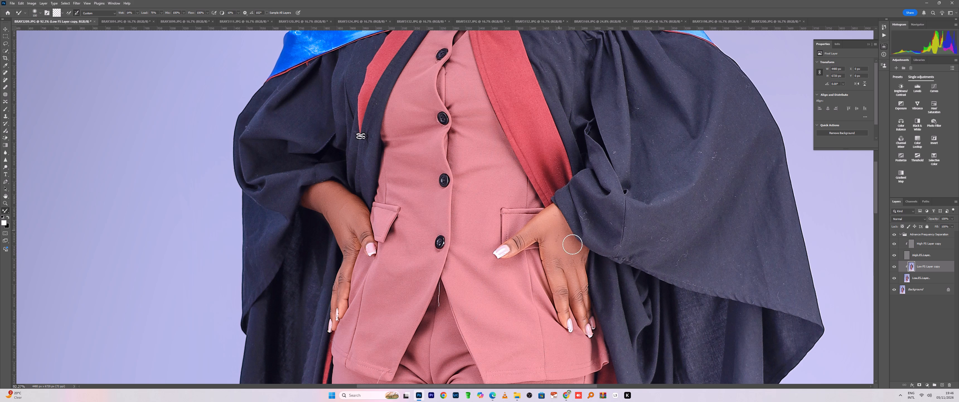
drag(572, 244, 581, 259)
drag(558, 246, 568, 264)
drag(564, 256, 577, 301)
drag(564, 269, 571, 287)
Blend the skin tones on the front foot above the sandal's bow with the Mixer Brush.
scroll(527, 192, down, 5)
key(space)
key(space)
key(space)
key(space)
key(space)
key(space)
drag(497, 300, 503, 209)
click(515, 182)
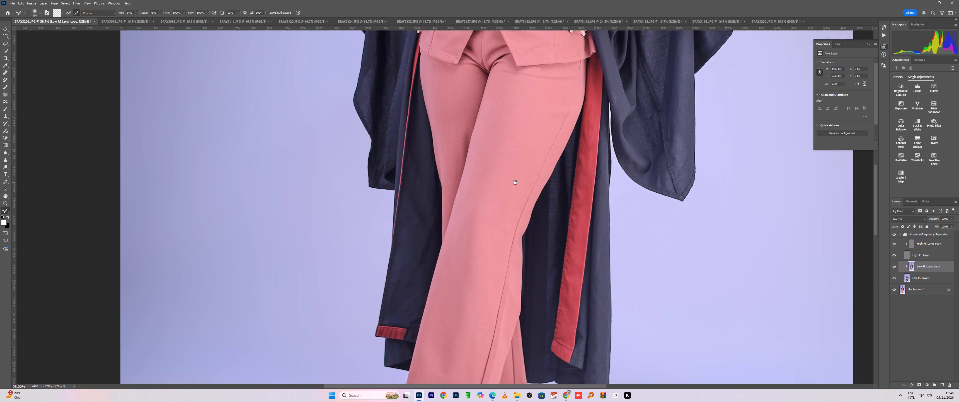
key(space)
key(space)
key(space)
key(space)
key(space)
key(space)
drag(475, 280, 495, 168)
click(504, 171)
scroll(464, 204, up, 4)
drag(453, 198, 457, 198)
click(456, 174)
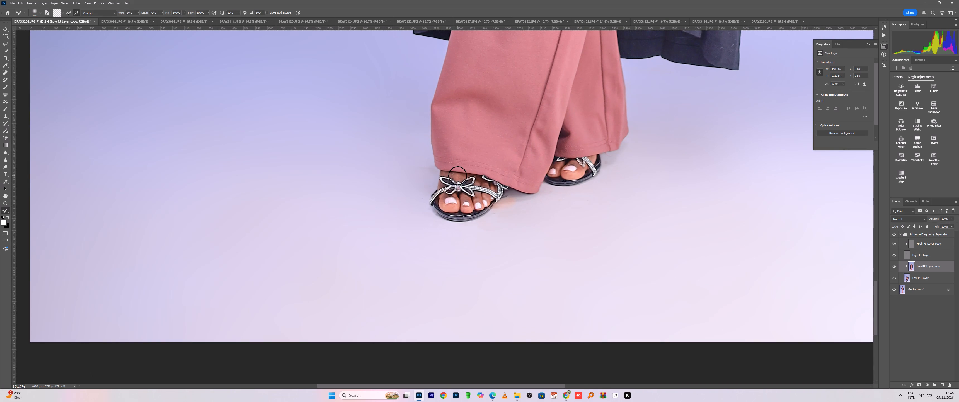
double_click(457, 176)
Smooth the remaining uneven tones on the back of the hand and wrist resting near the red trim.
key(space)
key(space)
key(space)
key(space)
key(space)
key(space)
key(space)
key(space)
key(space)
key(space)
key(space)
key(space)
key(space)
key(space)
key(space)
key(space)
key(space)
key(space)
key(space)
key(space)
drag(470, 152, 453, 284)
drag(489, 149, 478, 267)
drag(491, 152, 486, 251)
drag(481, 159, 478, 207)
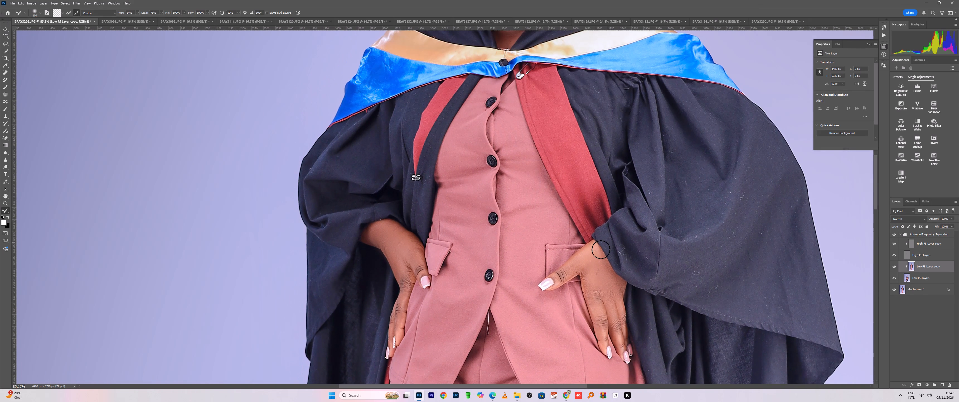
drag(601, 290, 609, 283)
drag(609, 278, 595, 265)
Blend the remaining uneven skin tones on both cheeks and the side of the forehead.
key(space)
key(space)
key(space)
drag(574, 194, 574, 266)
click(538, 205)
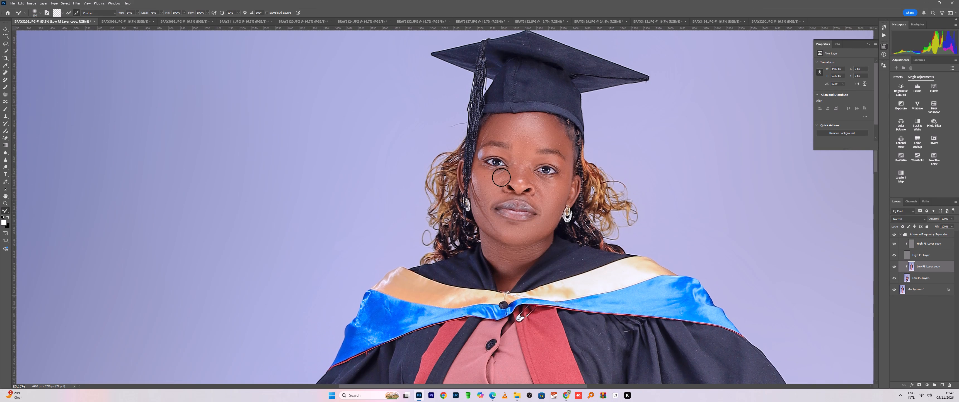
drag(496, 174, 491, 200)
drag(546, 136, 569, 159)
drag(567, 175, 556, 203)
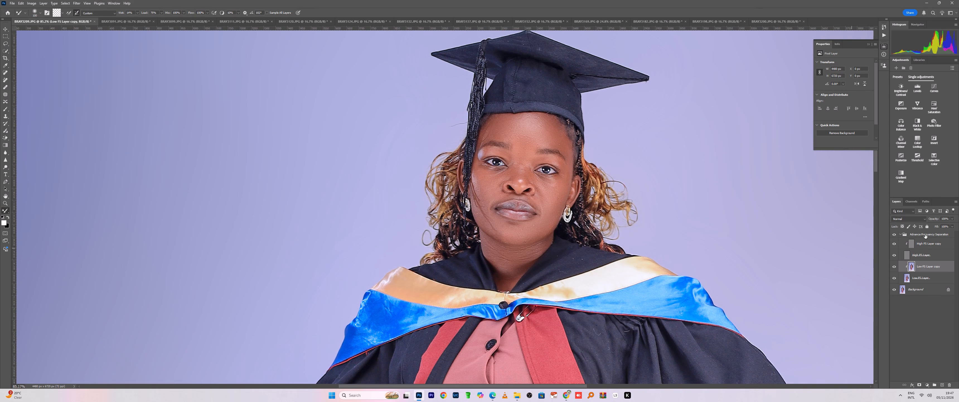
Merge the Advance Frequency Separation group into the Background layer.
click(925, 234)
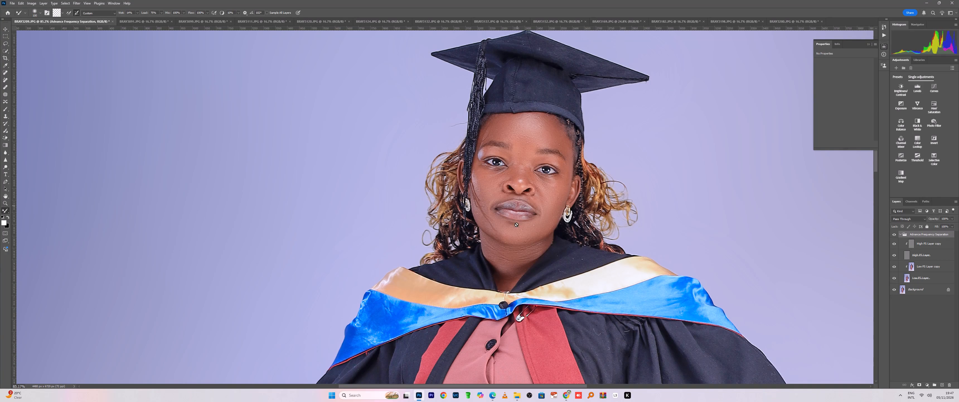
shift+click(917, 290)
key(ctrl+e)
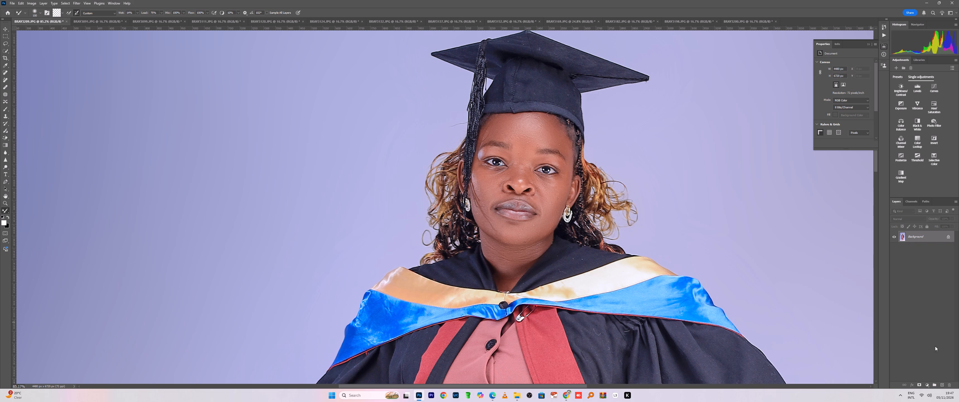
Select the graduate with Select Subject and invert the selection to target the studio backdrop.
scroll(958, 372, down, 7)
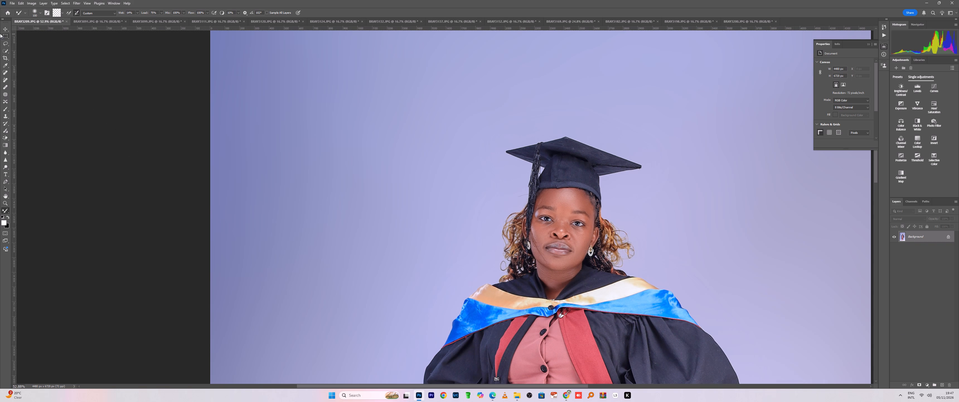
click(6, 52)
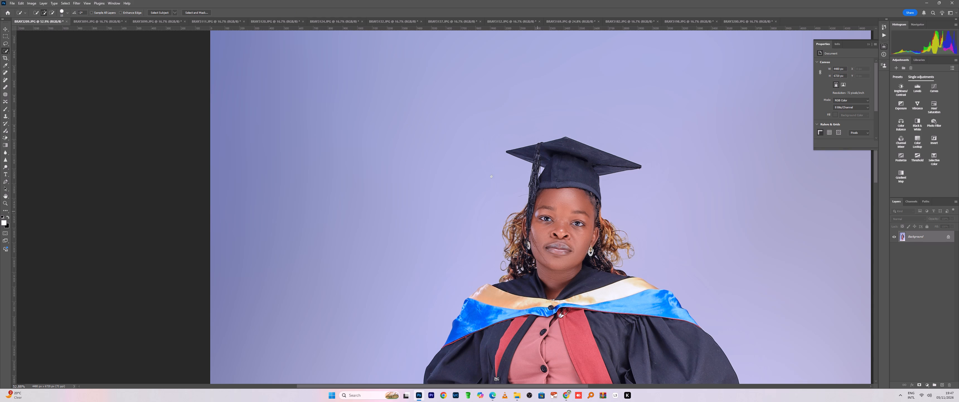
scroll(486, 138, down, 13)
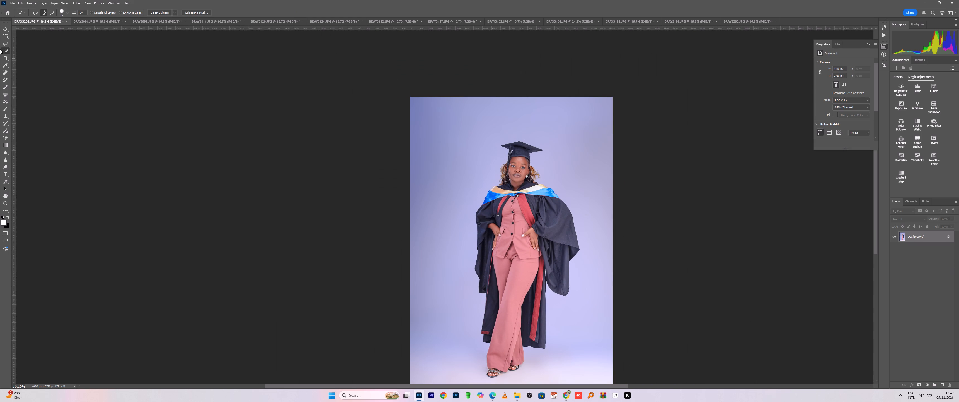
click(160, 13)
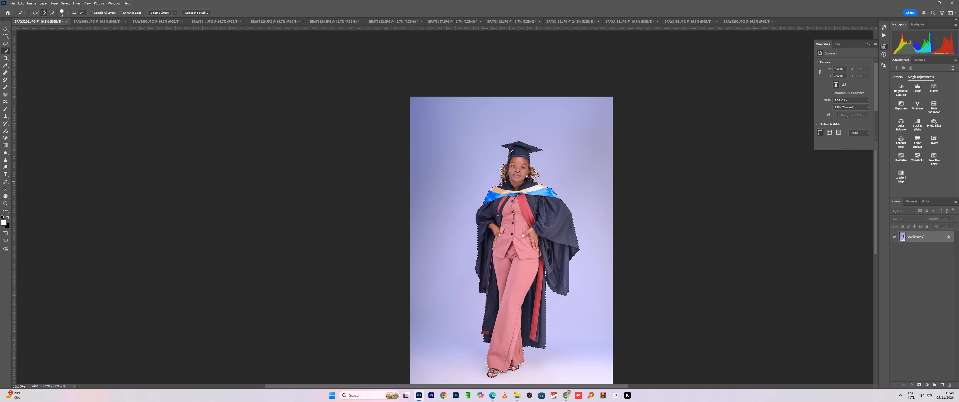
key(ctrl+shift+i)
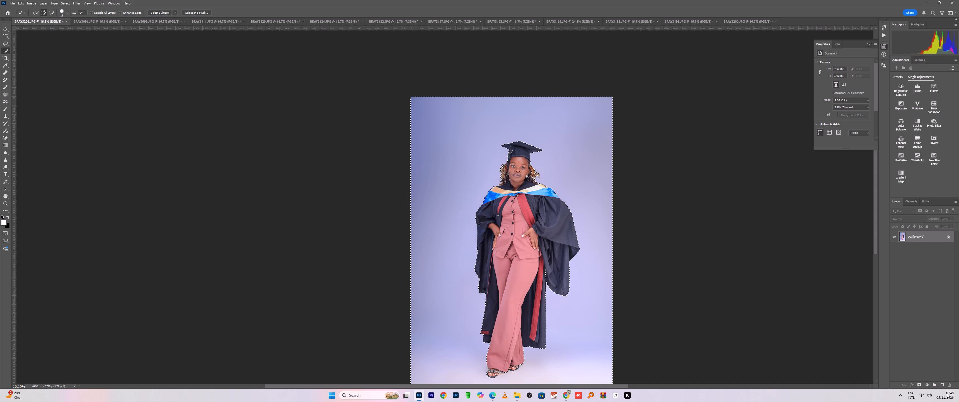
Add a white Solid Color fill layer over the selected backdrop.
click(926, 385)
click(927, 288)
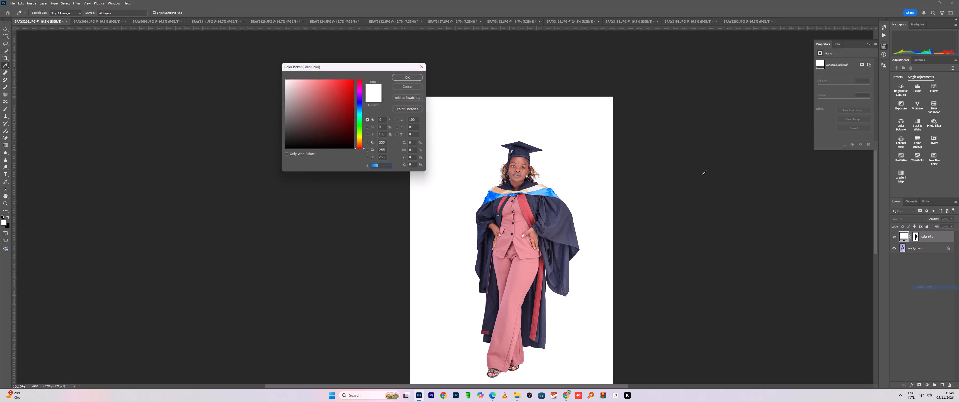
click(418, 77)
Lower the white fill layer's opacity to a soft tint over the lavender backdrop and inspect the edges around the graduate.
click(953, 219)
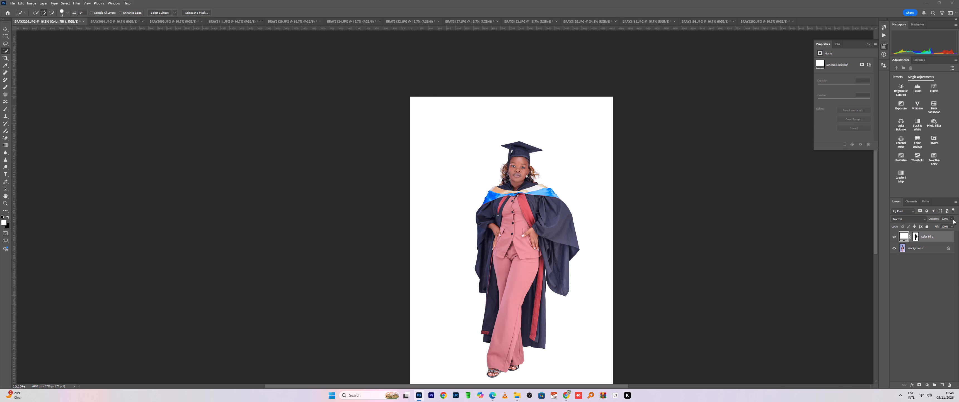
drag(945, 225, 939, 225)
scroll(584, 113, down, 8)
scroll(528, 237, up, 4)
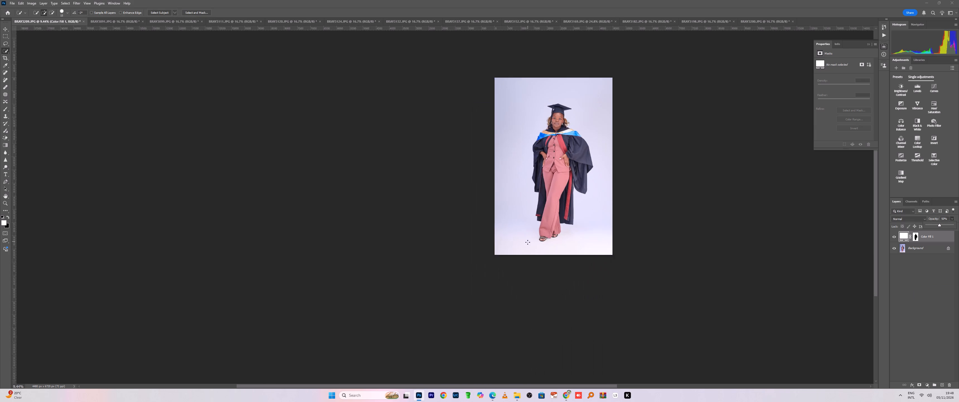
scroll(528, 242, up, 3)
scroll(630, 143, up, 5)
key(space)
key(space)
key(space)
key(space)
key(space)
key(space)
drag(596, 120, 596, 184)
click(598, 173)
scroll(551, 205, up, 7)
scroll(549, 210, down, 8)
scroll(568, 182, up, 2)
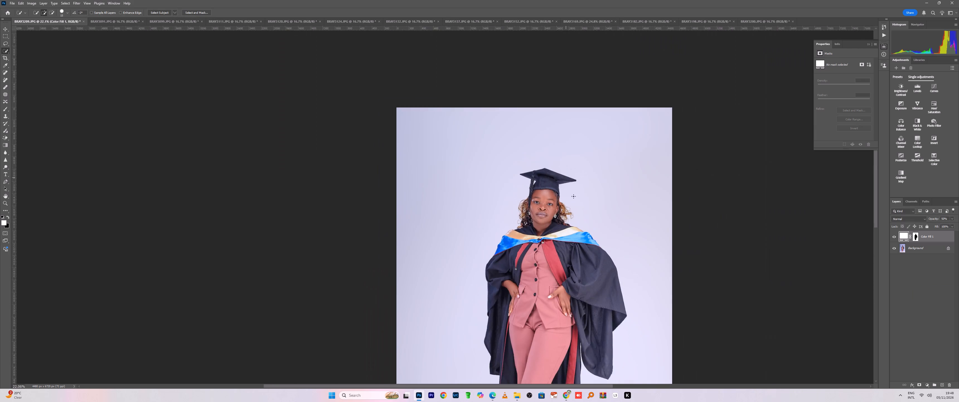
scroll(573, 196, up, 5)
scroll(580, 215, down, 15)
Merge the white fill layer into the Background layer.
ctrl+click(920, 248)
key(ctrl+e)
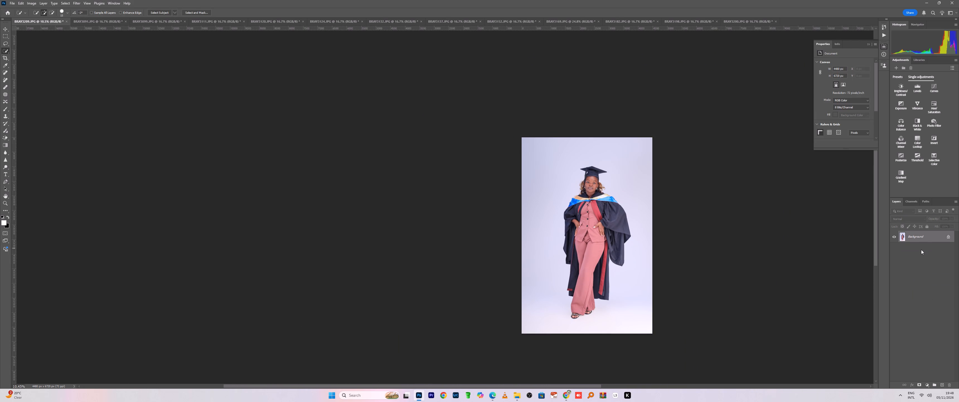
Export the finished portrait with Save for Web as a JPEG at quality 100.
key(ctrl+alt+shift+s)
key(Return)
key(Return)
key(Return)
key(Return)
key(Return)
key(Return)
key(Return)
key(Return)
key(Return)
key(Return)
key(Return)
key(Return)
key(Return)
key(Return)
key(Return)
key(Return)
key(Return)
key(Return)
key(Return)
key(Return)
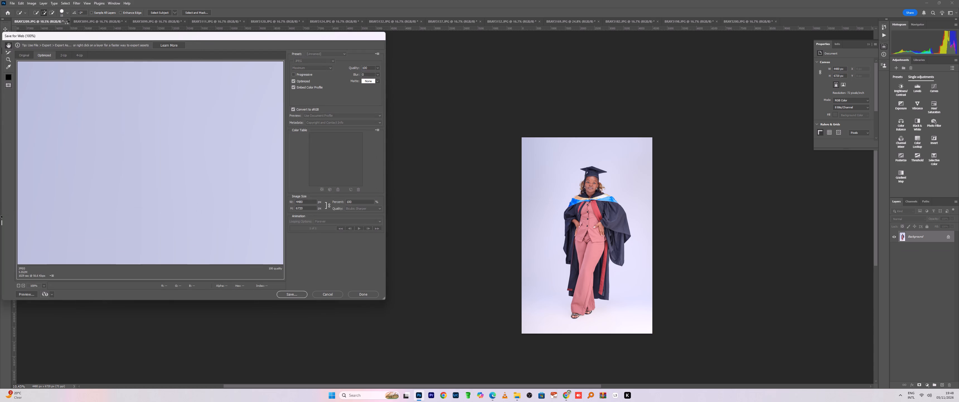
Close the exported portrait's document without saving its changes.
click(66, 21)
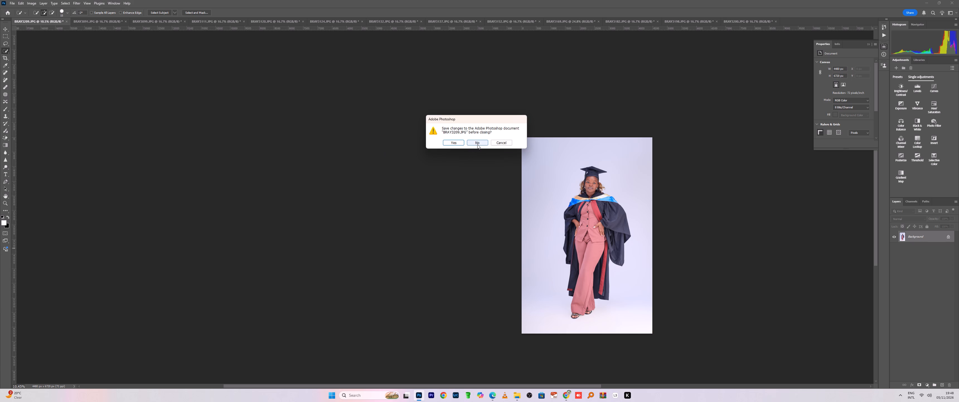
click(477, 144)
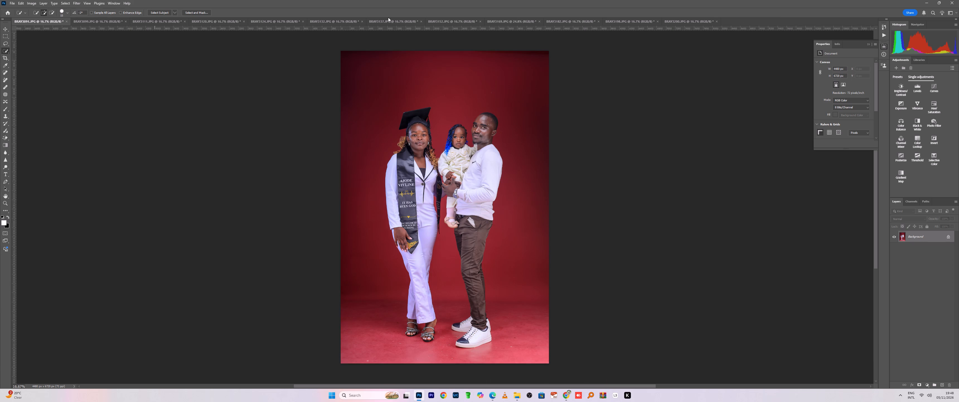
Switch to the portrait in the blue dress on the red backdrop and run the action that adds a masked eye-brightening layer.
click(626, 22)
click(456, 23)
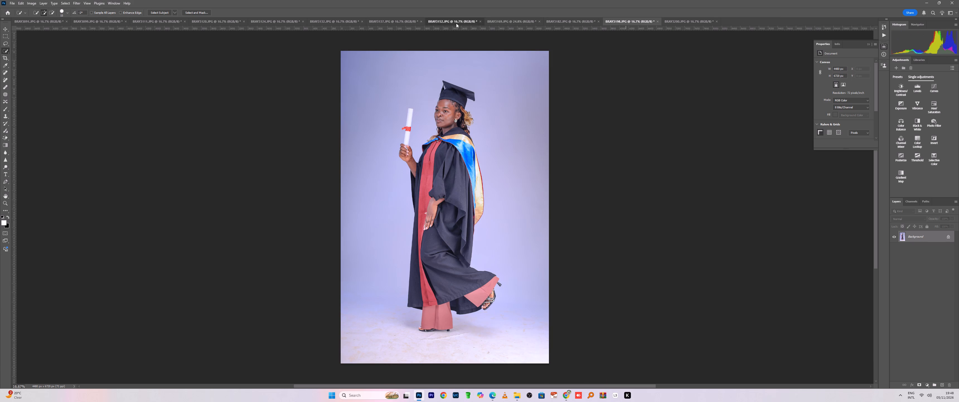
click(335, 23)
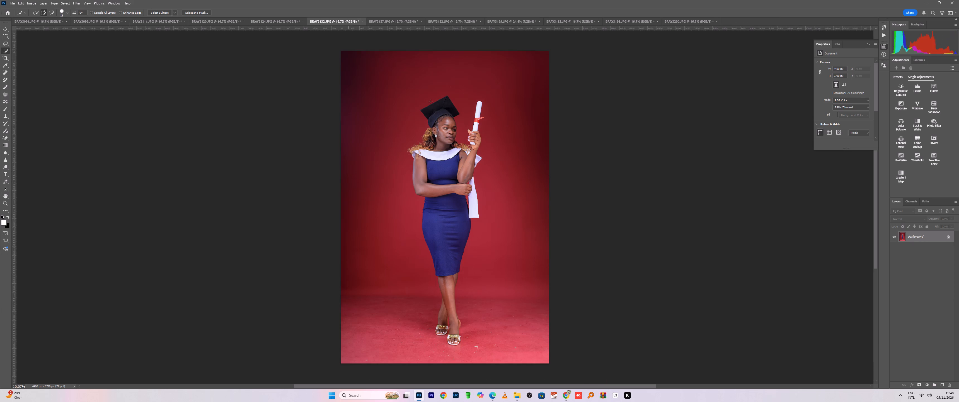
scroll(524, 141, up, 13)
key(F6)
scroll(254, 98, up, 4)
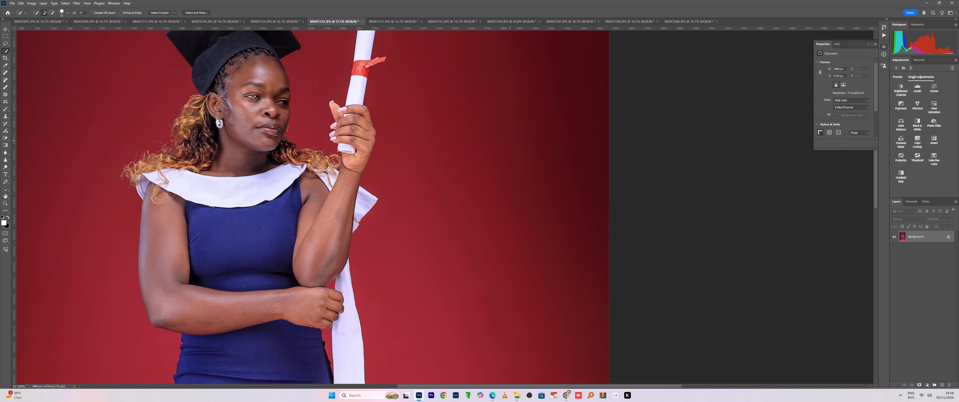
Paint on the Layer 1 mask with a small brush to brighten the whites of both eyes.
scroll(254, 98, up, 3)
key(space)
key(space)
key(space)
drag(252, 97, 408, 151)
key(bracketleft)
key(bracketleft)
key(bracketleft)
key(bracketleft)
key(bracketleft)
key(bracketleft)
key(bracketleft)
scroll(415, 153, up, 7)
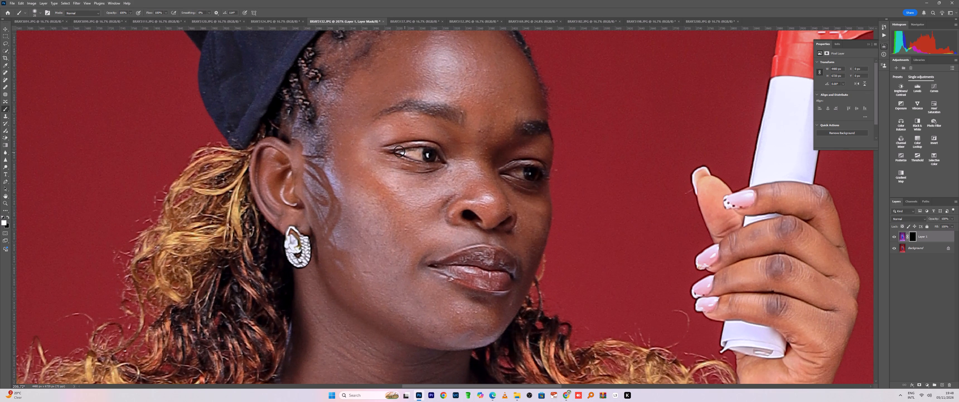
key(bracketleft)
key(bracketleft)
click(401, 153)
drag(522, 169, 527, 178)
Lower the opacity of Layer 1 so the eye brightening looks natural.
scroll(711, 228, down, 8)
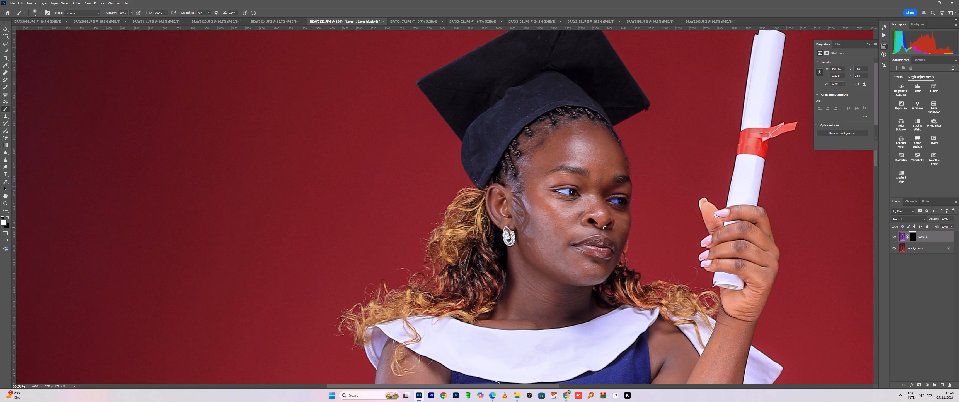
click(952, 219)
drag(945, 226, 938, 225)
drag(938, 225, 939, 225)
scroll(532, 211, down, 7)
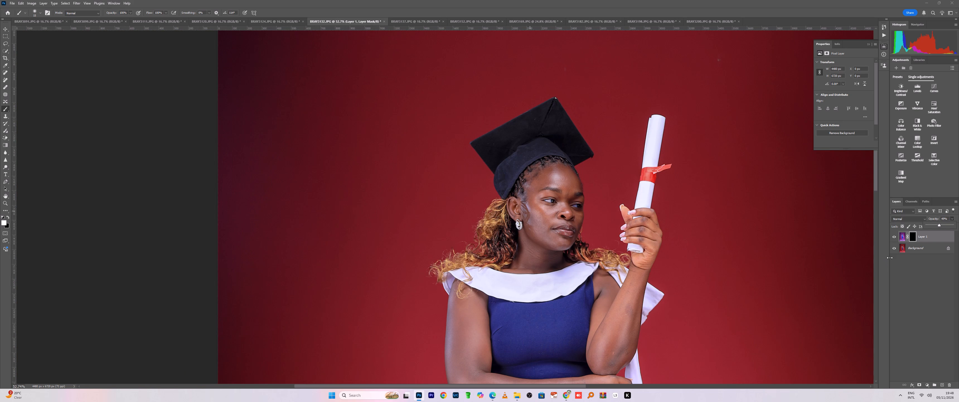
Merge the eye-brightening layer into the Background layer and check the face.
ctrl+click(923, 246)
key(ctrl+e)
scroll(568, 193, up, 7)
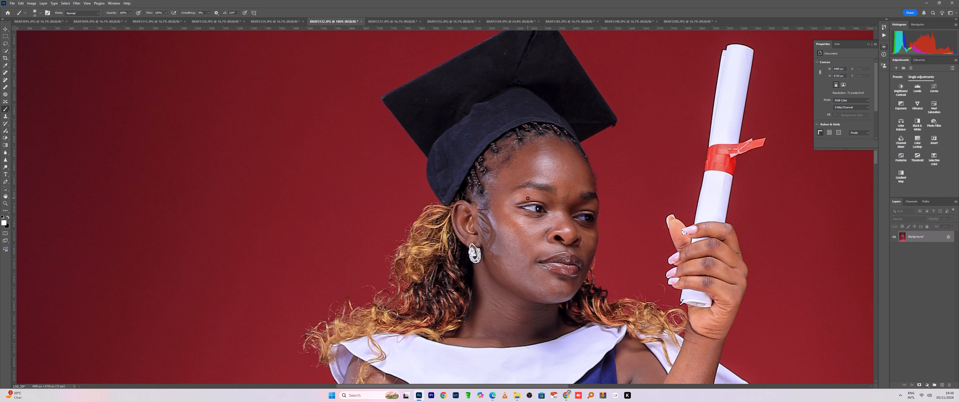
scroll(641, 179, down, 7)
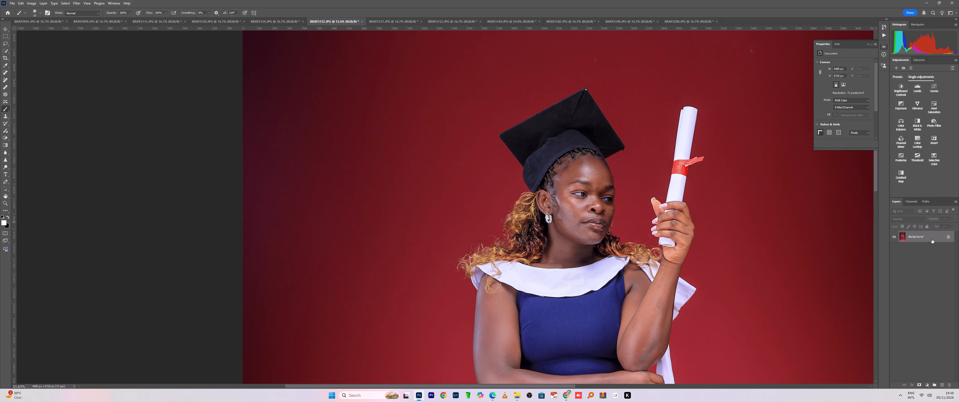
Run the action that adds a black-masked Gradient Map skin-tone layer, and paint its mask over the face and ear.
key(F9)
scroll(565, 177, up, 11)
key(bracketright)
key(bracketright)
key(bracketright)
key(bracketright)
key(bracketright)
key(bracketright)
key(bracketright)
key(bracketright)
key(bracketright)
key(bracketright)
key(bracketright)
key(bracketright)
key(bracketright)
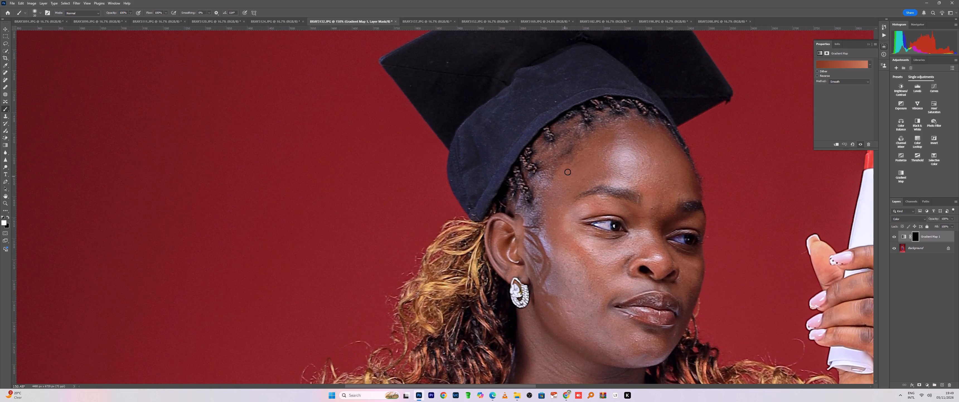
drag(627, 133, 633, 201)
key(bracketleft)
key(bracketleft)
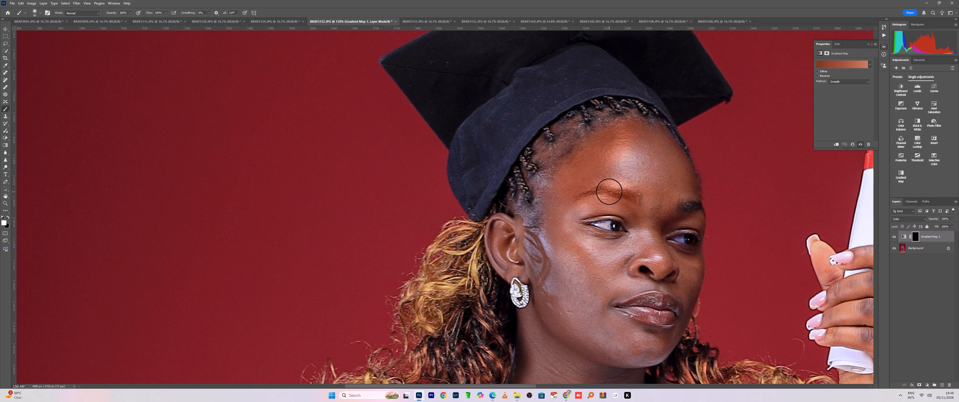
drag(614, 192, 658, 177)
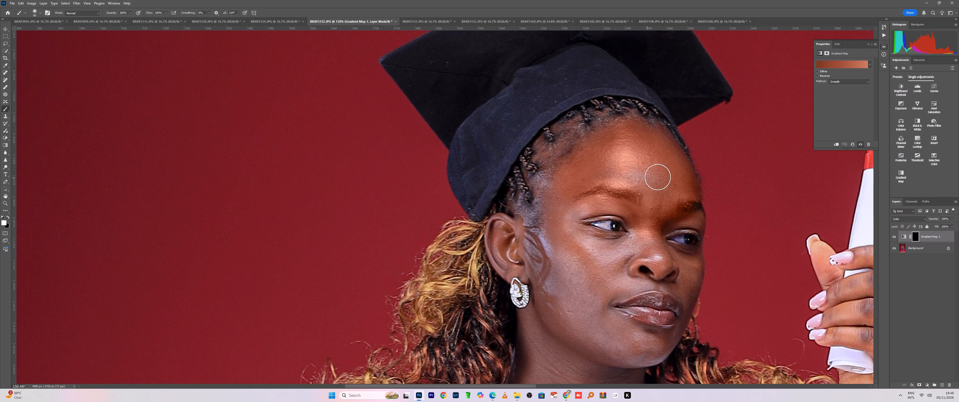
drag(658, 177, 576, 236)
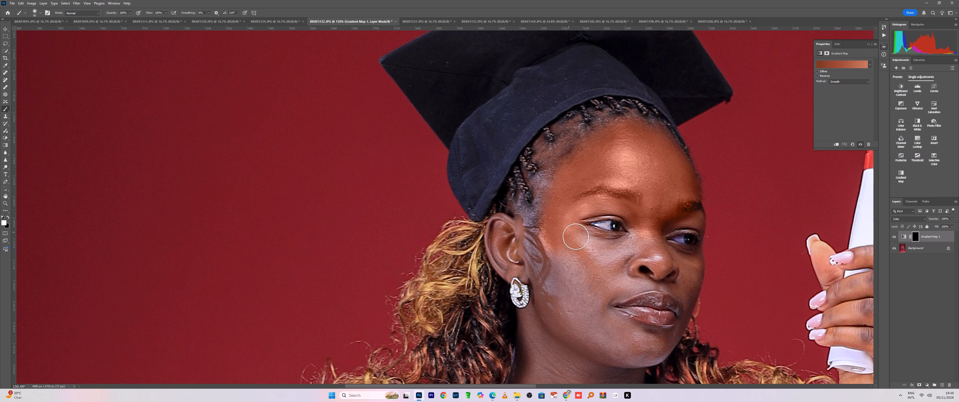
drag(576, 236, 592, 301)
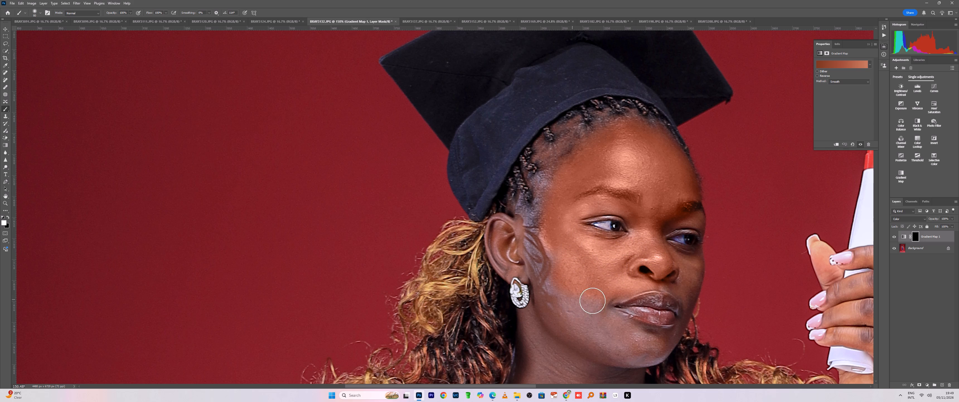
drag(592, 301, 499, 231)
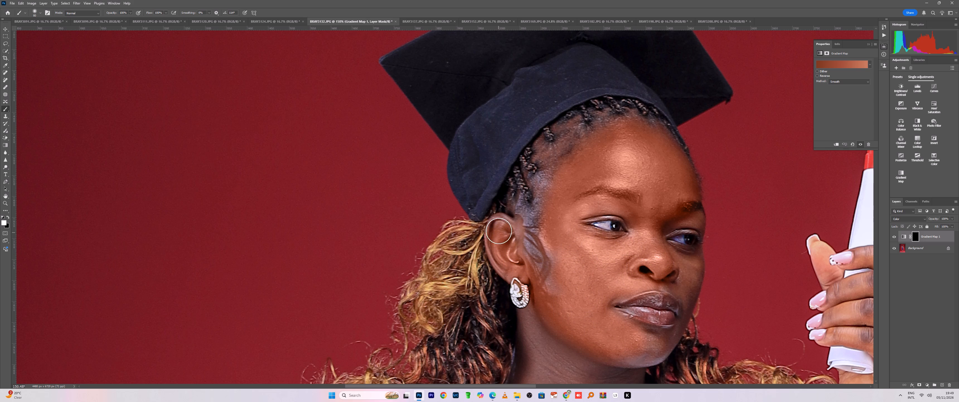
drag(499, 231, 528, 384)
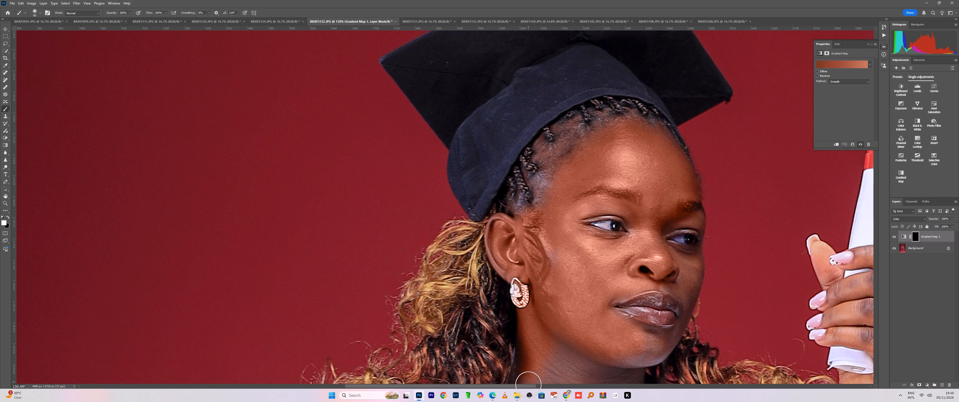
Paint the Gradient Map mask over the neck and upper chest down to the white collar, using a smaller brush near the edges.
drag(528, 384, 625, 365)
key(space)
drag(640, 348, 623, 359)
key(space)
key(space)
key(space)
key(space)
drag(626, 362, 627, 236)
drag(633, 241, 638, 271)
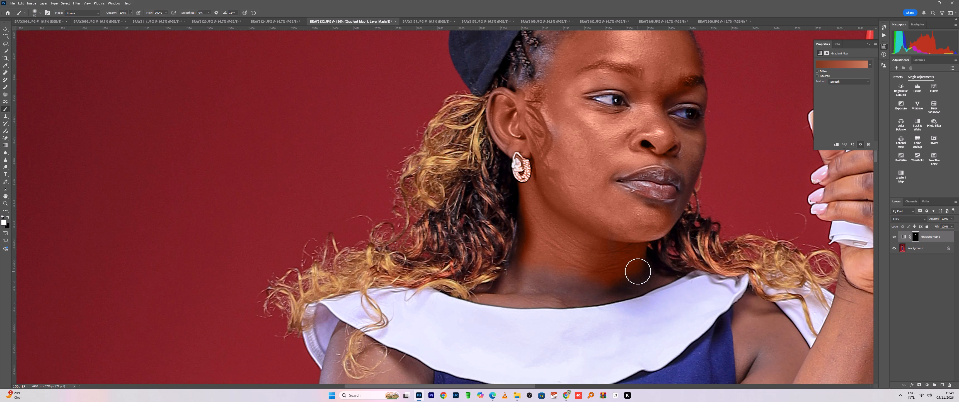
key(bracketleft)
key(bracketleft)
key(bracketleft)
drag(629, 261, 603, 295)
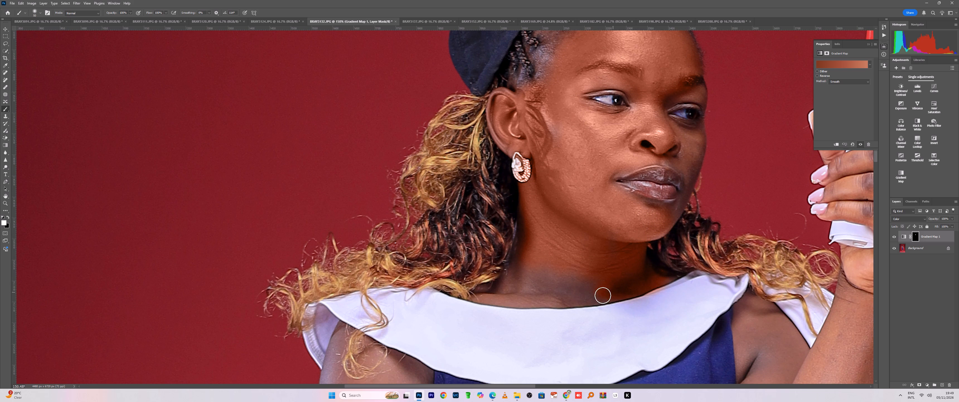
drag(603, 295, 551, 268)
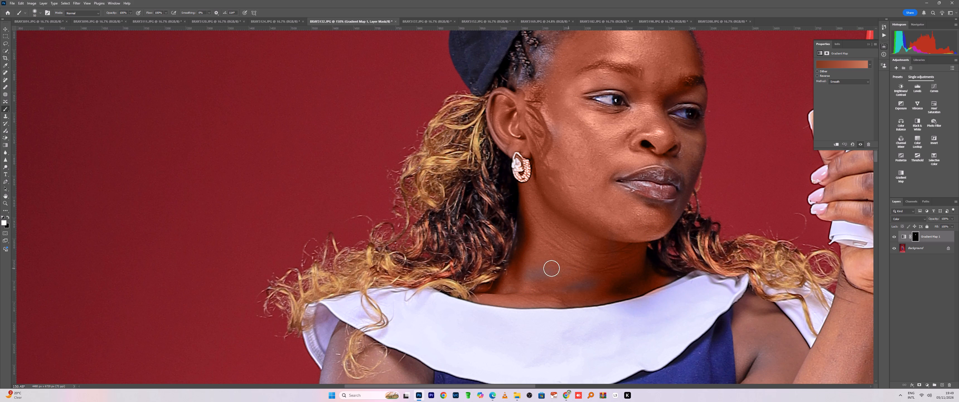
drag(551, 268, 677, 276)
Extend the Gradient Map mask painting along the far cheek, jaw and brow of the face.
scroll(649, 250, down, 4)
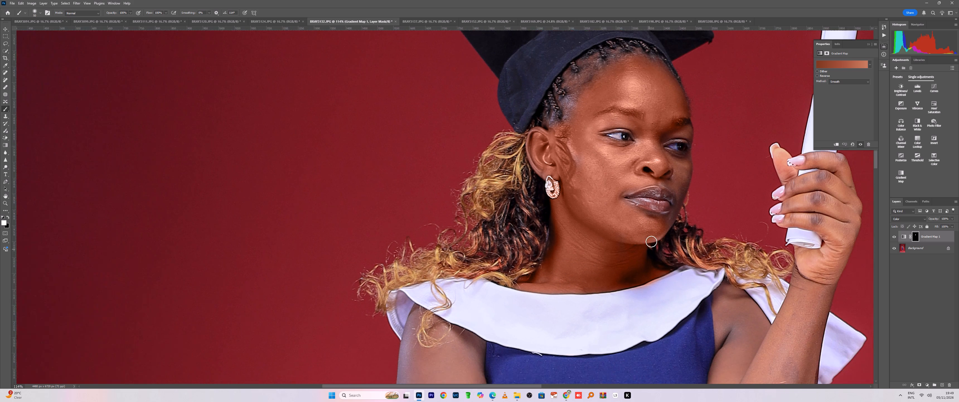
drag(673, 183, 685, 171)
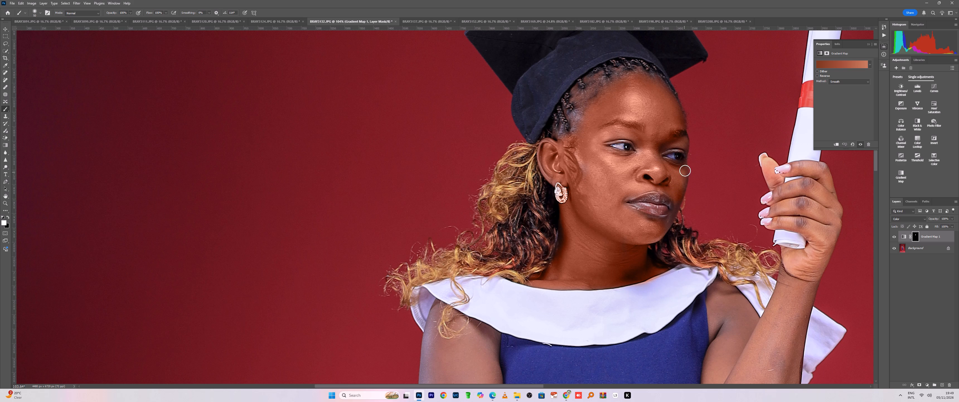
drag(685, 171, 654, 233)
drag(669, 144, 679, 126)
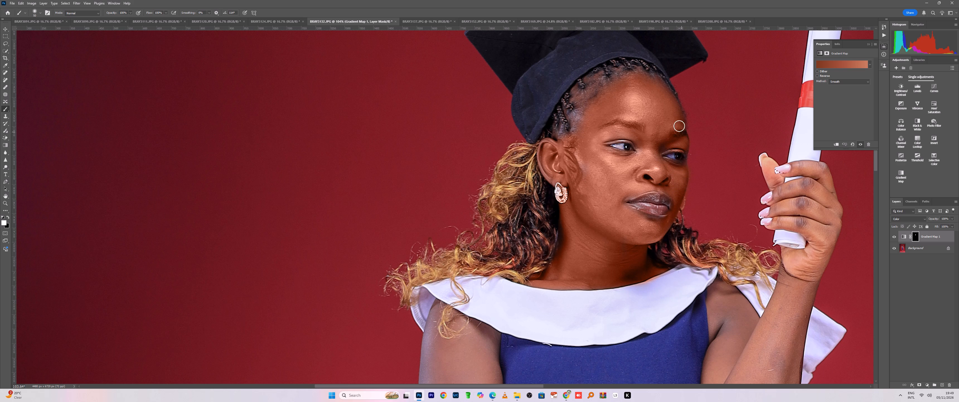
drag(679, 126, 675, 116)
Paint the Gradient Map mask over the fingers, raised hand and wrist holding the scroll, adjusting the brush size to fit.
key(bracketright)
key(bracketright)
drag(777, 197, 780, 212)
drag(780, 212, 821, 247)
key(bracketright)
key(bracketright)
drag(821, 236, 787, 306)
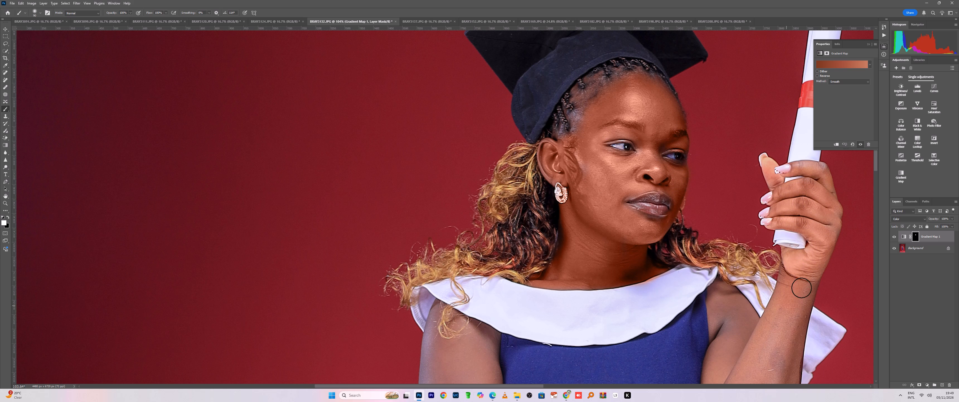
drag(797, 297, 817, 183)
key(bracketleft)
key(bracketleft)
key(bracketleft)
drag(798, 168, 830, 184)
drag(767, 163, 779, 188)
drag(772, 168, 774, 191)
scroll(779, 269, down, 5)
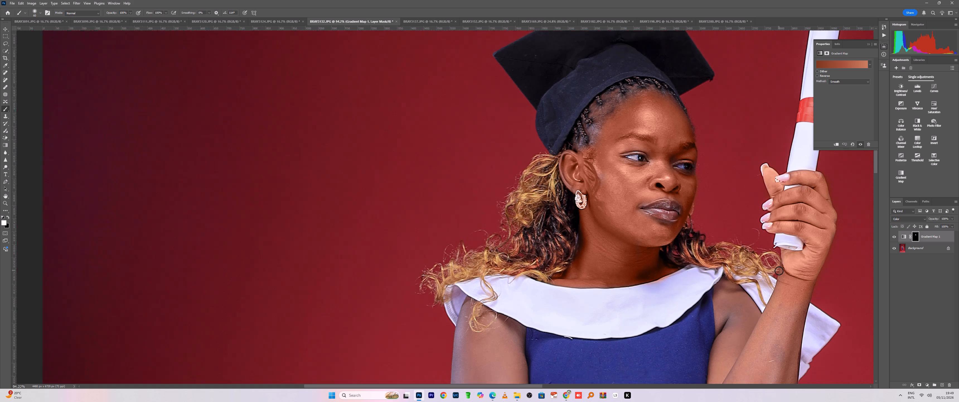
key(bracketright)
Select the skin of both arms and the folded hand with the Quick Selection tool.
click(4, 51)
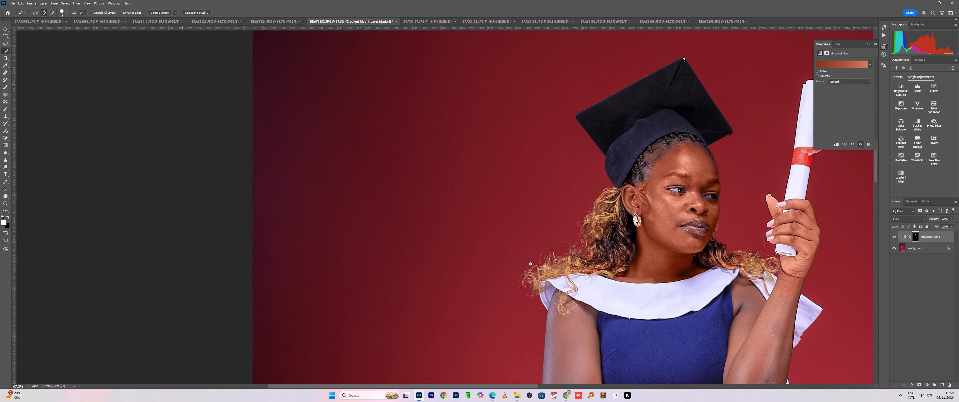
key(space)
key(space)
key(space)
key(space)
key(space)
key(space)
drag(754, 322, 730, 245)
drag(732, 252, 733, 257)
scroll(731, 224, down, 5)
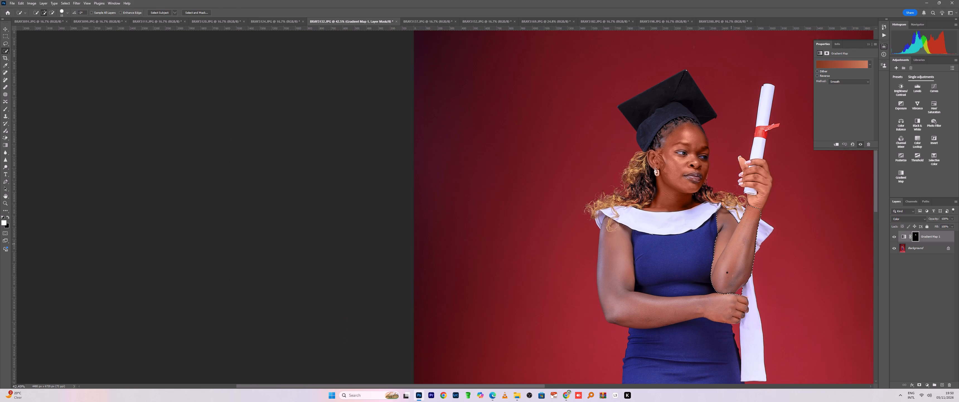
drag(723, 305, 714, 309)
drag(657, 303, 637, 304)
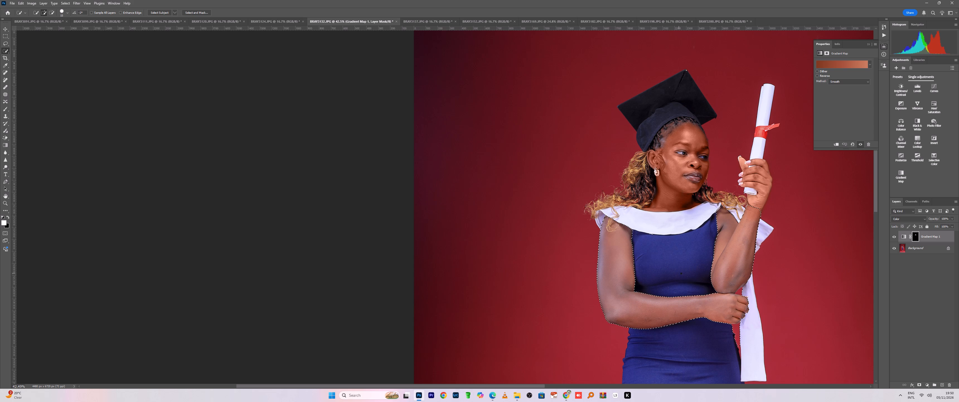
Subtract the stray areas around the folded hand and white sash from the arm selection.
scroll(681, 273, down, 6)
click(49, 11)
scroll(684, 345, up, 5)
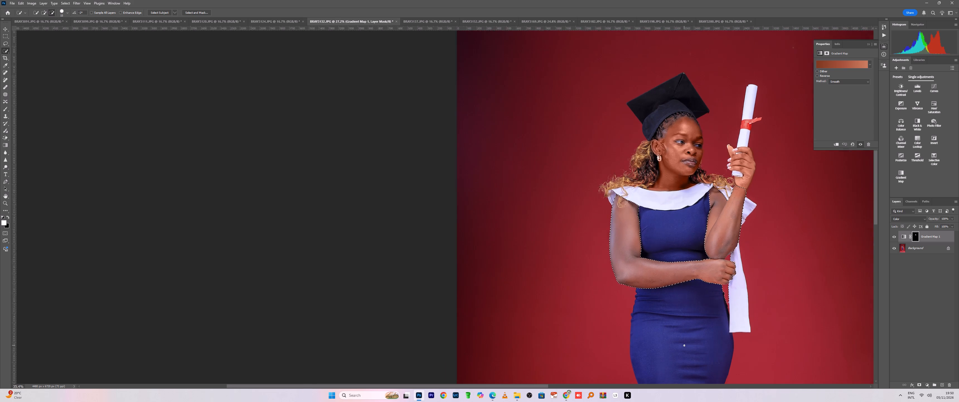
scroll(734, 299, up, 5)
drag(723, 279, 732, 279)
click(733, 220)
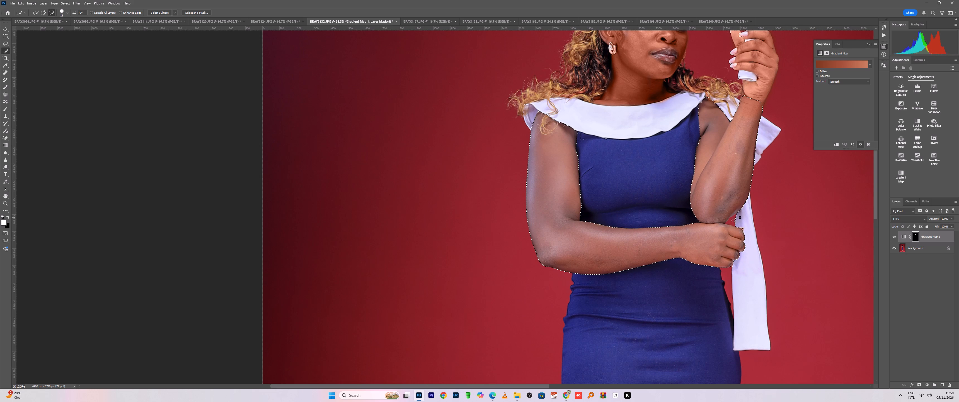
drag(738, 217, 734, 222)
scroll(745, 220, down, 6)
scroll(726, 264, down, 2)
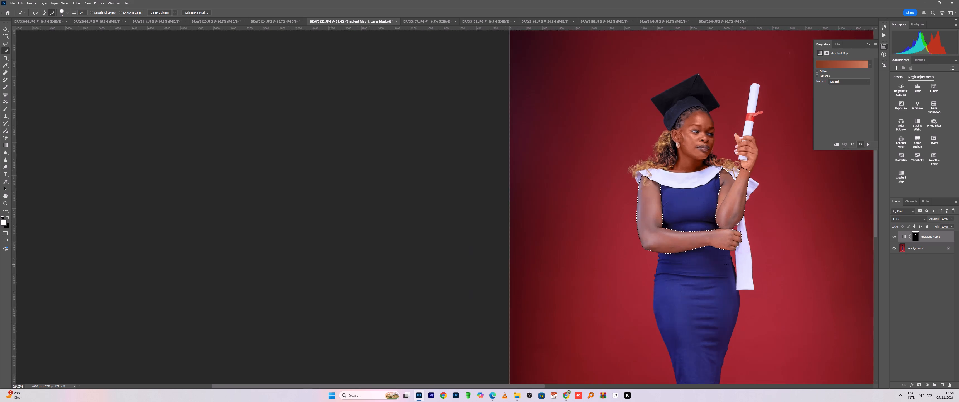
scroll(726, 264, down, 7)
Add both bare legs, from the dress hem down to the sandals, to the selection.
click(45, 15)
key(space)
key(space)
key(space)
key(space)
key(space)
drag(758, 283, 731, 225)
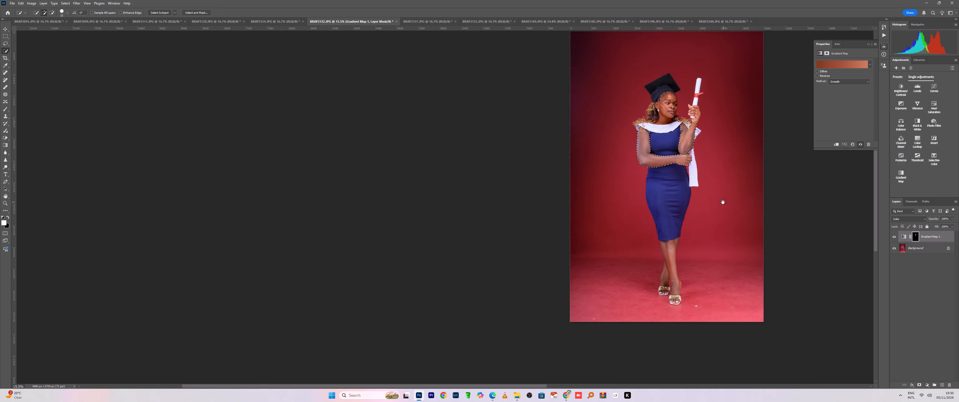
click(723, 202)
scroll(639, 181, up, 8)
drag(629, 169, 632, 198)
drag(620, 159, 627, 178)
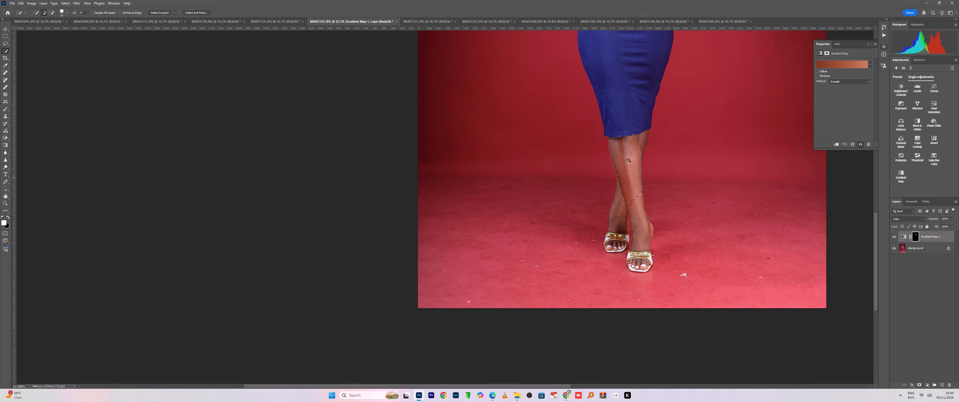
drag(645, 137, 643, 143)
drag(617, 219, 617, 222)
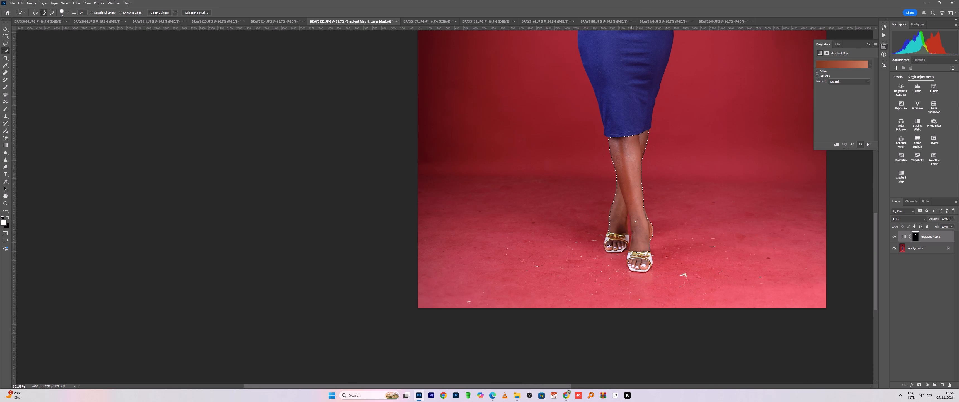
Paint the Gradient Map mask over the selected legs with a greatly enlarged brush.
click(5, 108)
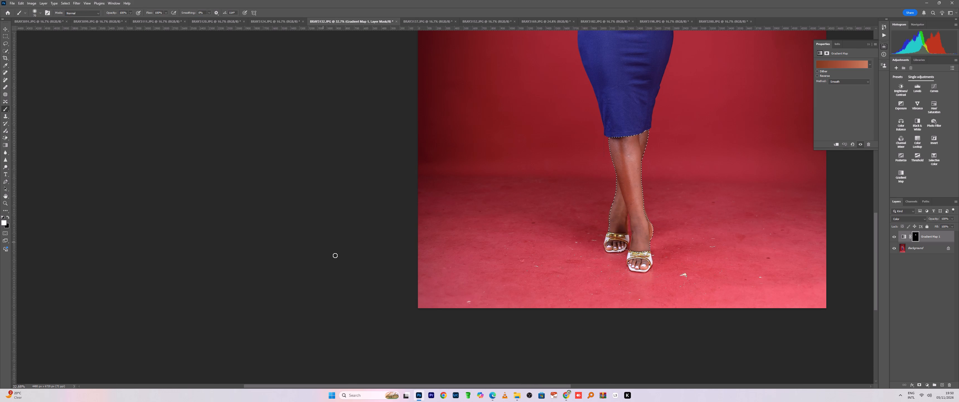
key(bracketright)
key(bracketright)
key(bracketright)
key(bracketright)
key(bracketright)
key(bracketright)
key(bracketright)
key(bracketright)
key(bracketright)
key(bracketright)
key(bracketright)
key(bracketright)
key(bracketright)
key(bracketright)
key(bracketright)
key(bracketright)
key(bracketright)
key(bracketright)
key(bracketright)
key(bracketright)
drag(605, 116, 629, 306)
Paint the Gradient Map mask over the selected arms with the large brush, and deselect.
key(space)
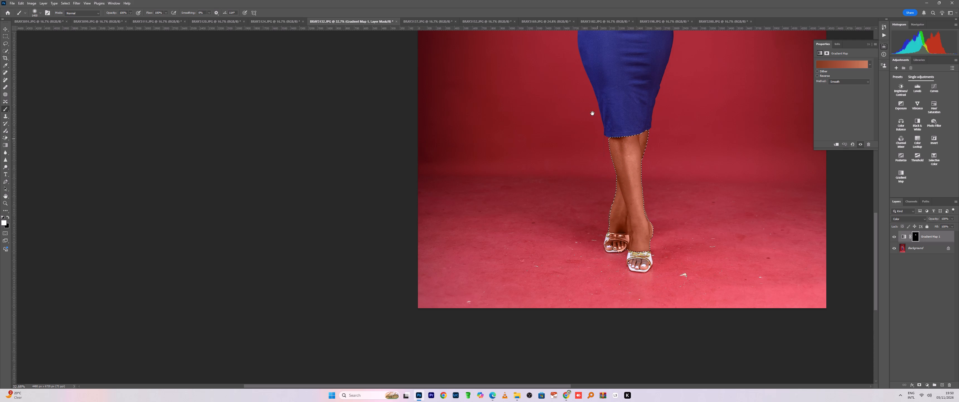
drag(592, 134, 591, 366)
click(594, 207)
drag(647, 305, 658, 250)
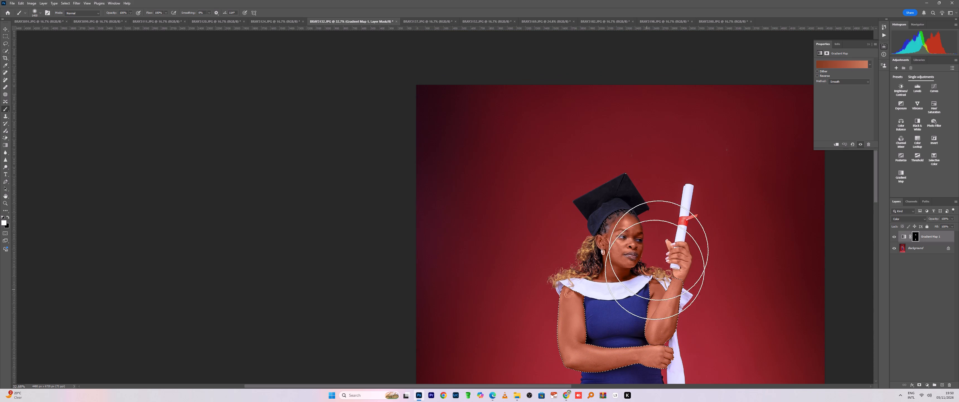
drag(658, 250, 787, 270)
key(ctrl+d)
Touch up the Gradient Map mask on the wrist of the raised hand with a much smaller brush.
key(bracketleft)
key(bracketleft)
key(bracketleft)
key(bracketleft)
key(bracketleft)
key(bracketleft)
key(bracketleft)
key(bracketleft)
key(bracketleft)
key(bracketleft)
key(bracketleft)
key(bracketleft)
key(bracketleft)
key(bracketleft)
key(bracketleft)
key(bracketleft)
key(bracketleft)
key(bracketleft)
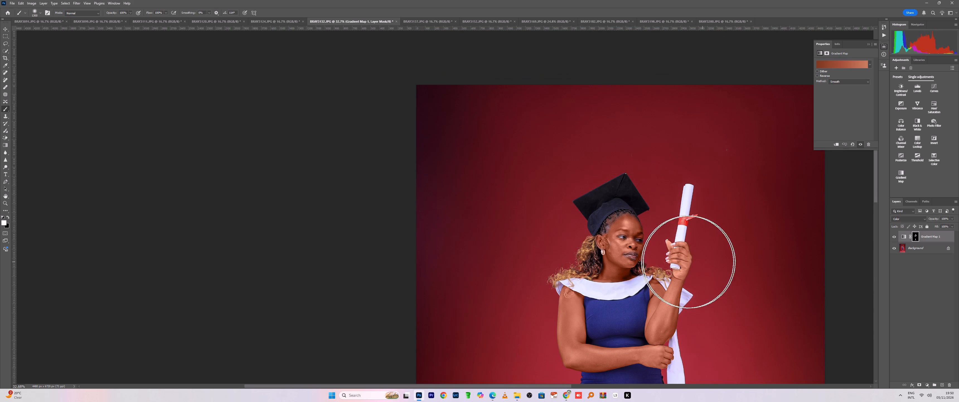
scroll(675, 276, up, 6)
key(bracketleft)
key(bracketleft)
key(bracketleft)
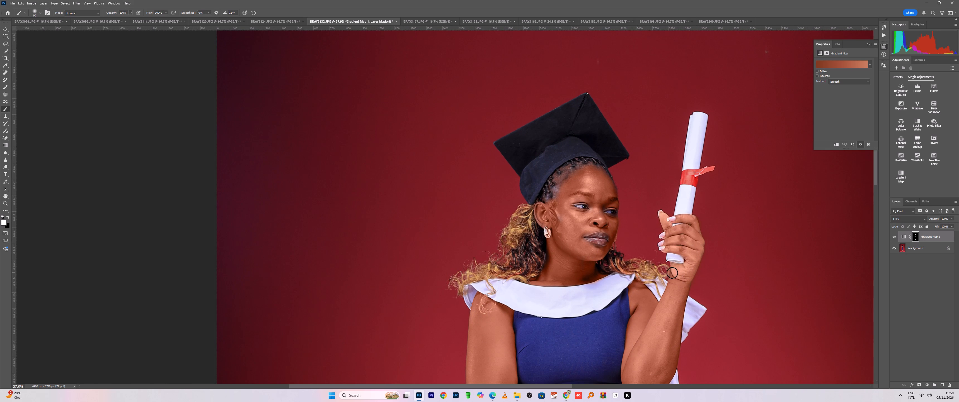
key(bracketleft)
drag(672, 273, 692, 262)
scroll(691, 248, down, 6)
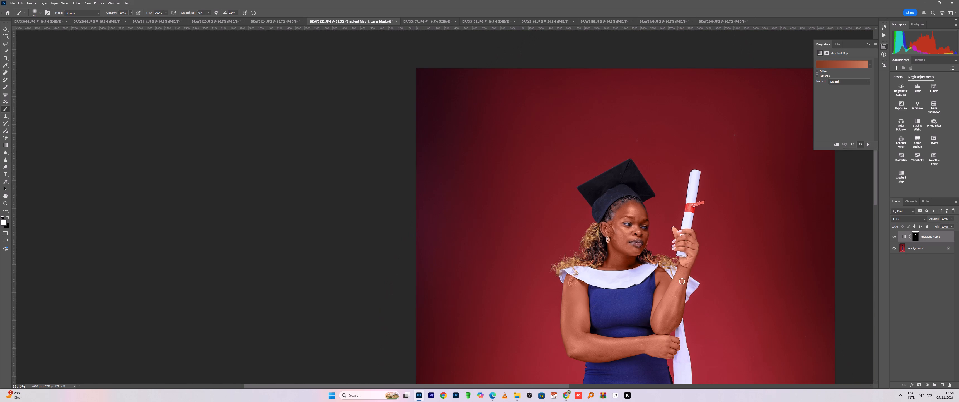
Paint the Gradient Map tint off the toenails and sandals of both feet in the layer mask.
scroll(661, 261, down, 7)
scroll(659, 221, up, 5)
key(space)
key(space)
key(space)
key(space)
key(space)
key(space)
key(space)
key(space)
key(space)
key(space)
key(space)
key(space)
key(space)
key(space)
key(space)
key(space)
key(space)
key(space)
key(space)
key(space)
drag(646, 294, 630, 176)
drag(635, 221, 636, 161)
drag(636, 161, 644, 250)
scroll(583, 178, up, 13)
drag(631, 178, 596, 174)
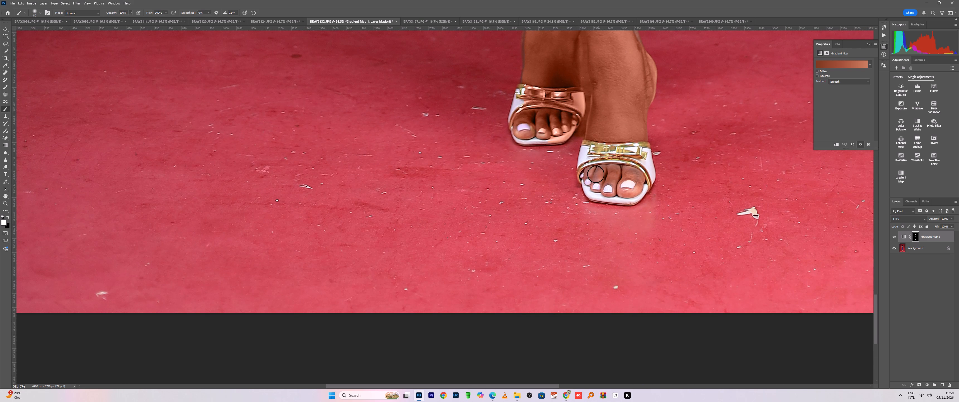
drag(596, 174, 620, 185)
drag(526, 126, 526, 131)
scroll(530, 161, down, 6)
click(535, 72)
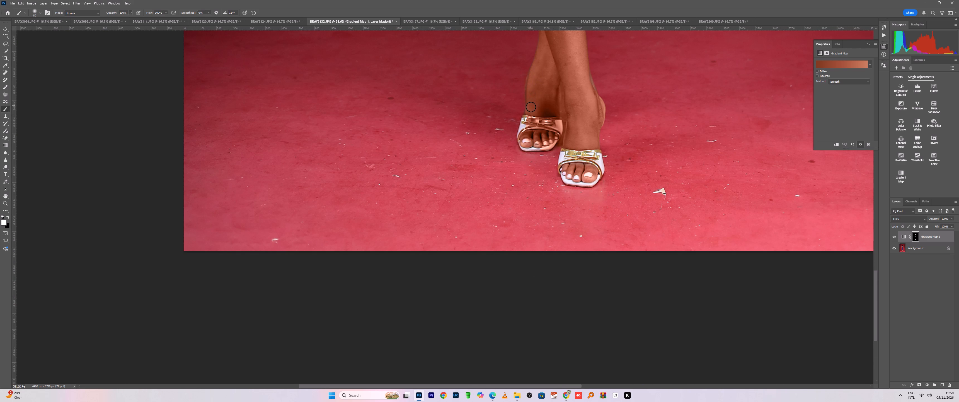
Touch up the Gradient Map mask where the leg meets the dress hem, using a much smaller brush.
drag(580, 63, 581, 65)
key(space)
key(space)
key(space)
key(space)
key(space)
key(space)
key(space)
key(space)
drag(578, 87, 589, 152)
click(588, 139)
scroll(565, 163, up, 4)
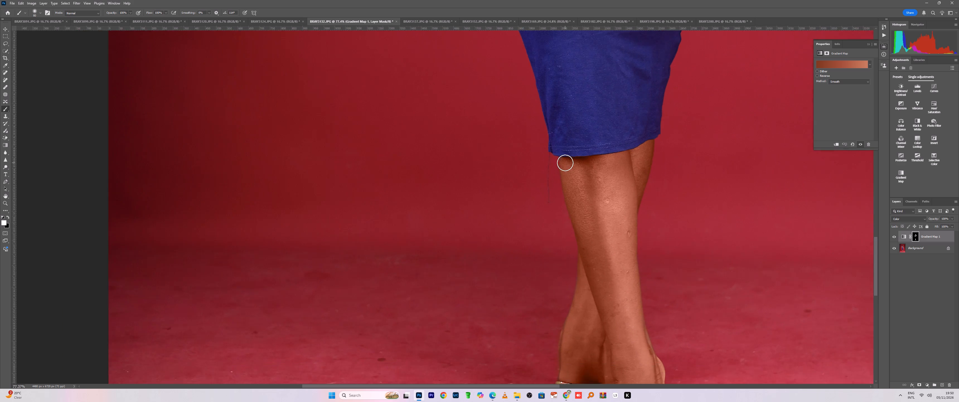
scroll(565, 163, up, 3)
key(bracketleft)
key(bracketleft)
key(bracketleft)
key(bracketleft)
key(bracketleft)
key(bracketleft)
key(bracketleft)
key(bracketleft)
drag(566, 160, 558, 156)
click(558, 156)
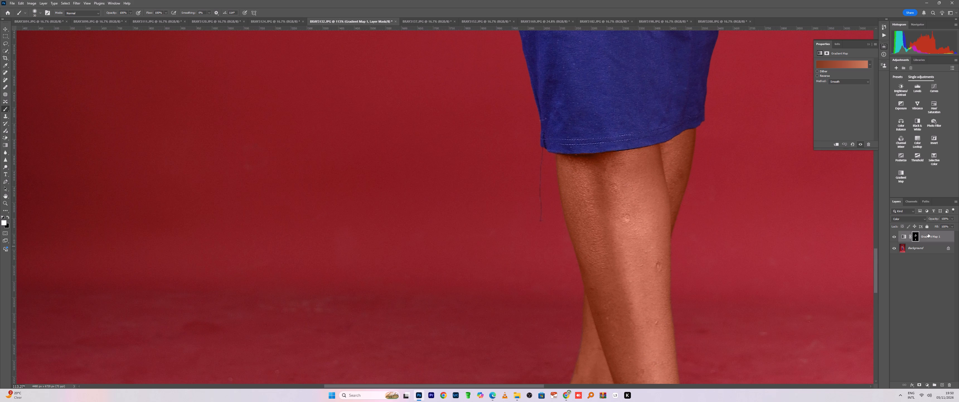
Lower the Gradient Map layer's opacity to 34% and merge it into the Background.
drag(953, 219, 953, 223)
drag(945, 224, 941, 224)
double_click(943, 219)
text(34)
key(Return)
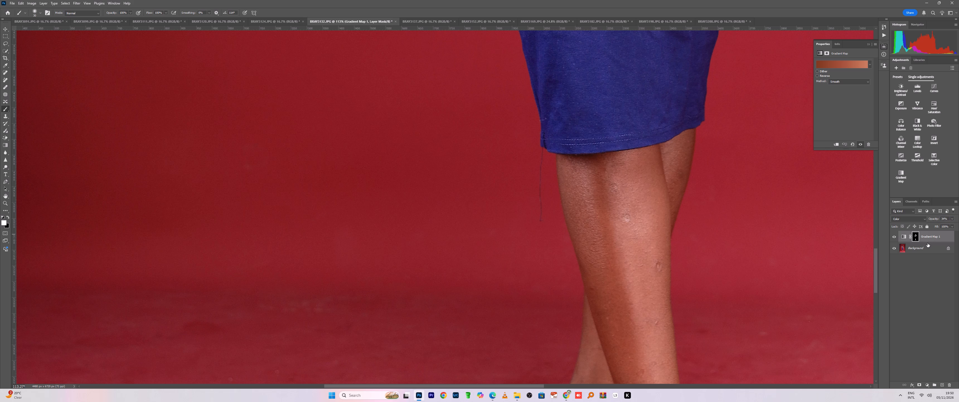
ctrl+click(928, 247)
key(ctrl+e)
Run the advanced frequency separation action on the photo with a Gaussian Blur radius of 3 pixels.
key(F5)
key(3)
key(Return)
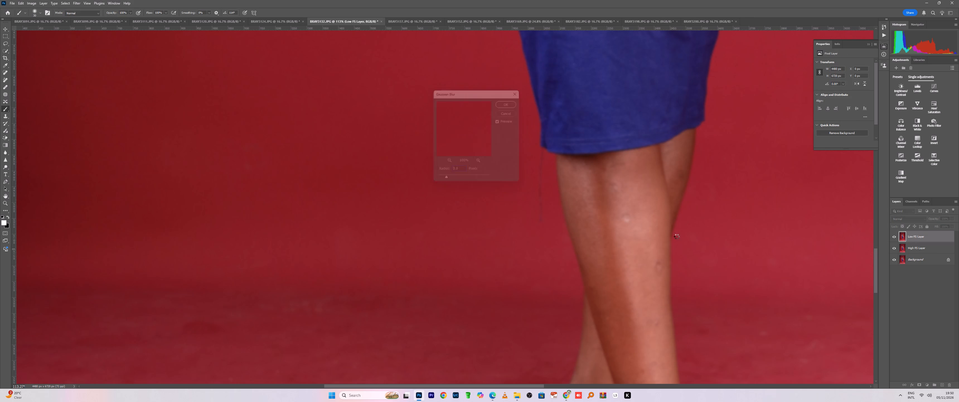
Smooth the front leg's skin from the knee down the shin with the Mixer Brush on Low FS Layer copy.
key(bracketright)
key(bracketright)
key(bracketright)
drag(590, 208, 591, 202)
key(bracketleft)
key(bracketleft)
drag(629, 183, 583, 202)
key(bracketright)
key(bracketright)
drag(580, 196, 590, 238)
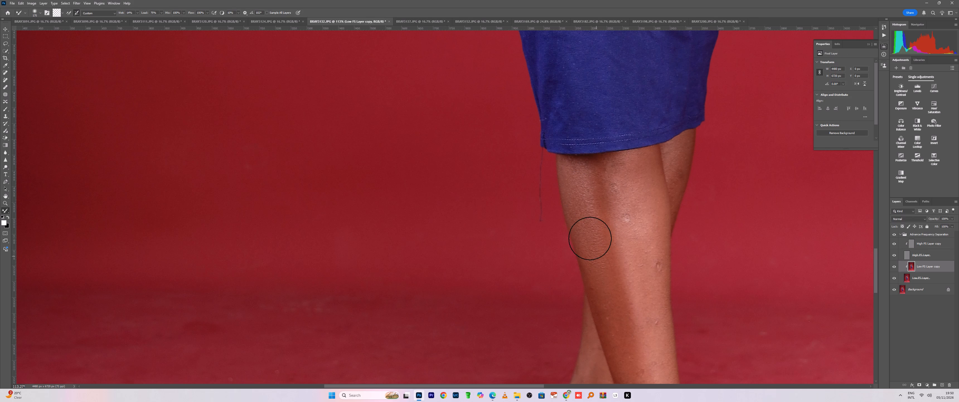
drag(590, 238, 618, 286)
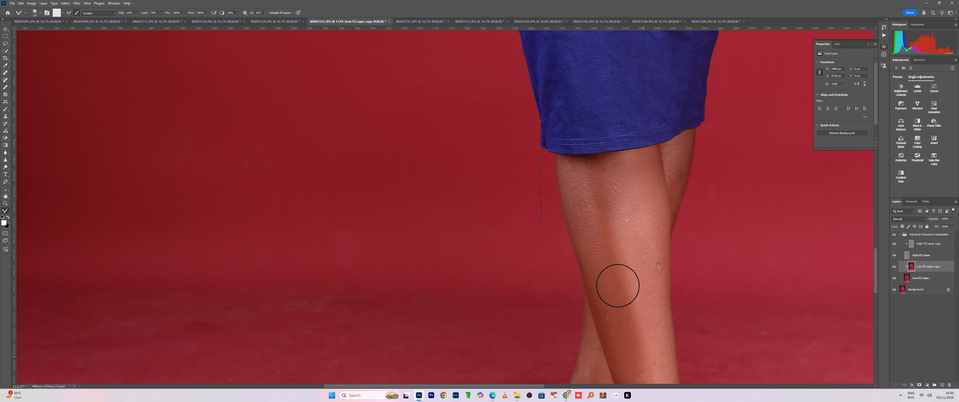
drag(618, 286, 606, 260)
scroll(599, 237, down, 6)
drag(597, 226, 609, 272)
drag(616, 292, 623, 298)
drag(623, 306, 619, 224)
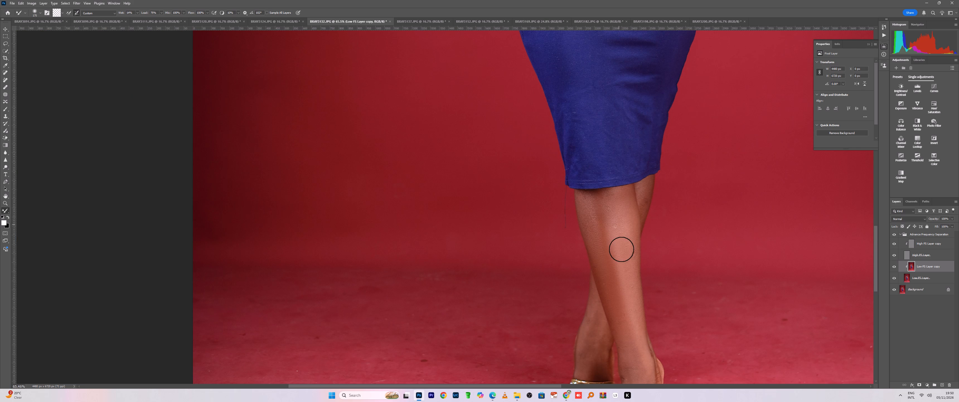
Smooth the ankles and the rear leg on the low-frequency copy, with a smaller brush just below the hem.
key(space)
drag(624, 292, 625, 214)
drag(624, 268, 636, 304)
drag(597, 290, 591, 277)
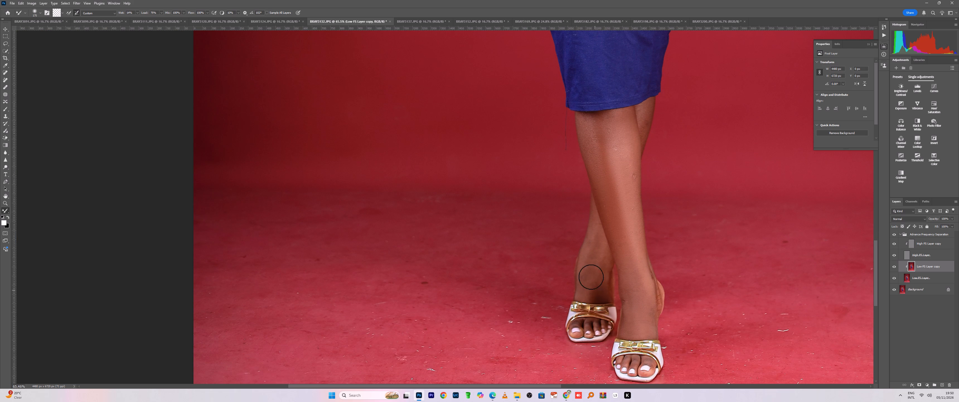
drag(591, 277, 609, 202)
drag(600, 251, 600, 207)
drag(600, 216, 611, 269)
key(bracketleft)
key(bracketleft)
key(bracketleft)
drag(641, 129, 645, 118)
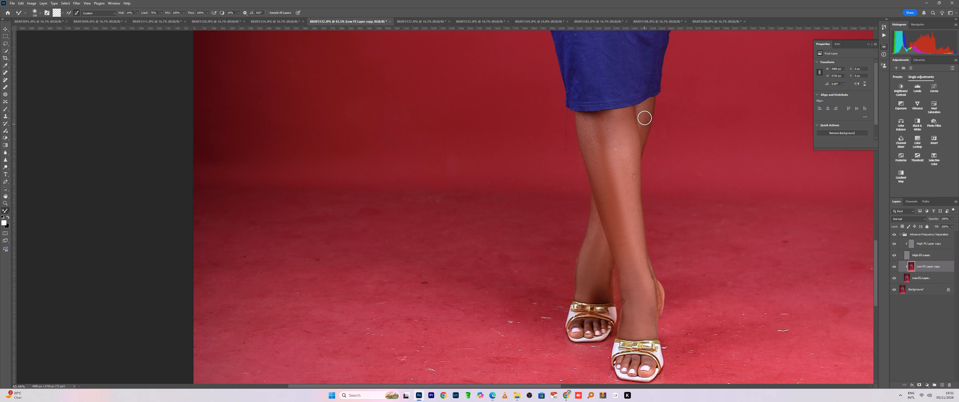
drag(645, 118, 643, 122)
drag(644, 117, 632, 140)
Blend the front leg's tones again from the knee to the ankle with a slightly larger Mixer Brush.
key(bracketright)
key(bracketright)
drag(616, 123, 606, 162)
drag(606, 162, 617, 147)
drag(616, 140, 633, 232)
drag(631, 226, 625, 254)
drag(624, 254, 614, 206)
drag(607, 195, 635, 257)
drag(634, 252, 640, 270)
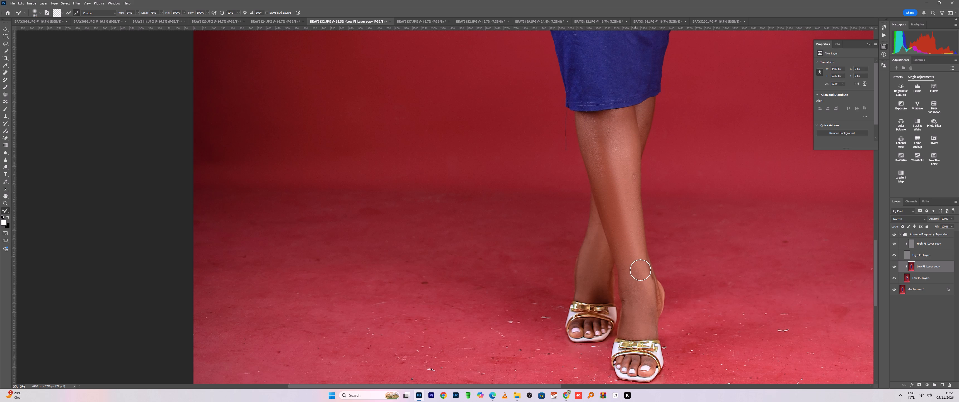
drag(640, 270, 645, 290)
drag(645, 288, 646, 305)
Smooth the skin of the folded forearm, from the back of the hand to the elbow, with the Mixer Brush.
key(space)
key(space)
key(space)
drag(585, 144, 607, 280)
click(596, 228)
drag(609, 142, 658, 132)
key(space)
key(space)
key(space)
key(space)
key(space)
drag(623, 123, 603, 208)
scroll(643, 212, up, 3)
drag(604, 186, 677, 190)
drag(730, 195, 728, 212)
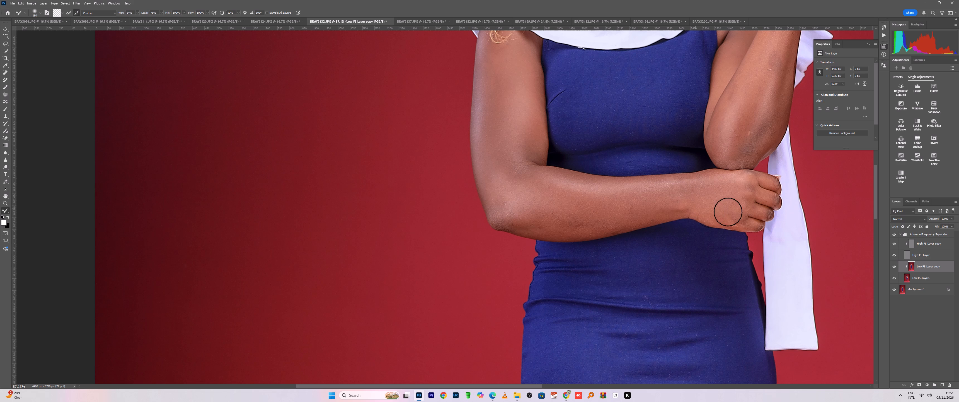
drag(728, 212, 525, 187)
drag(525, 187, 506, 176)
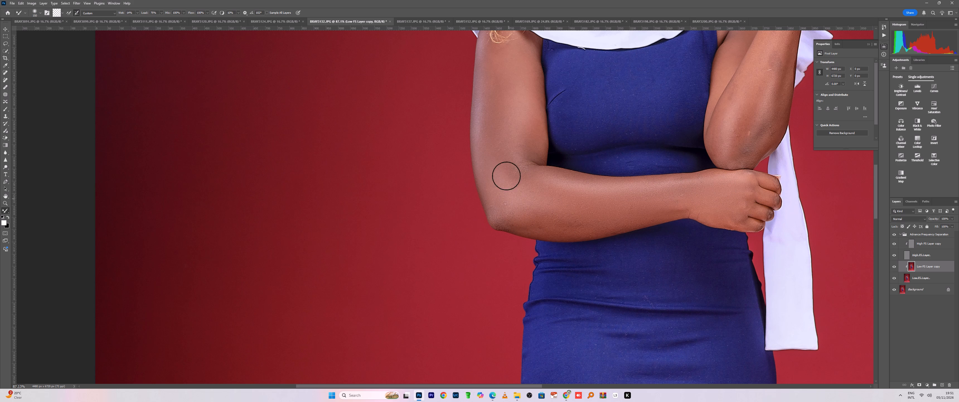
drag(506, 176, 502, 148)
drag(502, 148, 502, 169)
Smooth the folded arm's upper part from the collar to the elbow crease, varying the Mixer Brush size.
key(space)
drag(498, 143, 506, 188)
key(bracketright)
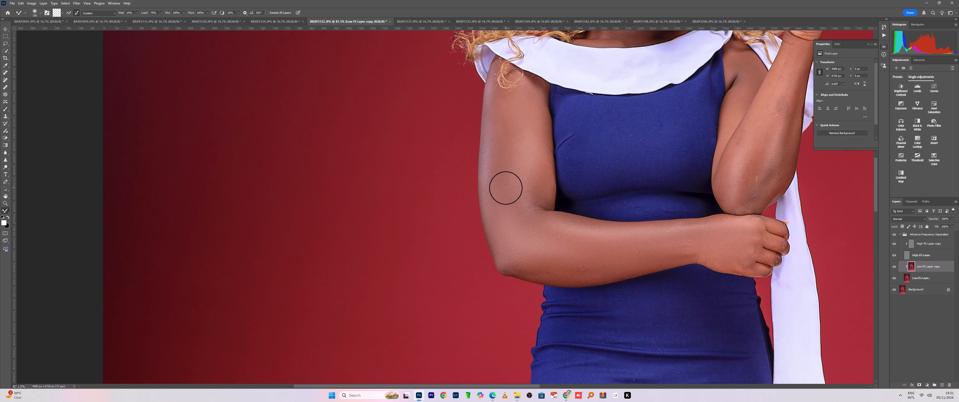
key(bracketright)
drag(499, 143, 530, 184)
text([[[)
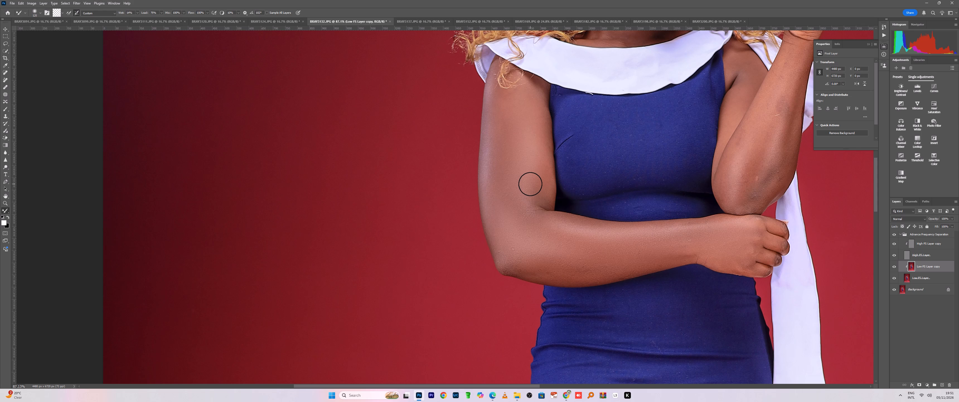
key(bracketleft)
drag(502, 129, 493, 109)
drag(493, 109, 498, 192)
key(bracketright)
key(bracketright)
drag(525, 172, 526, 87)
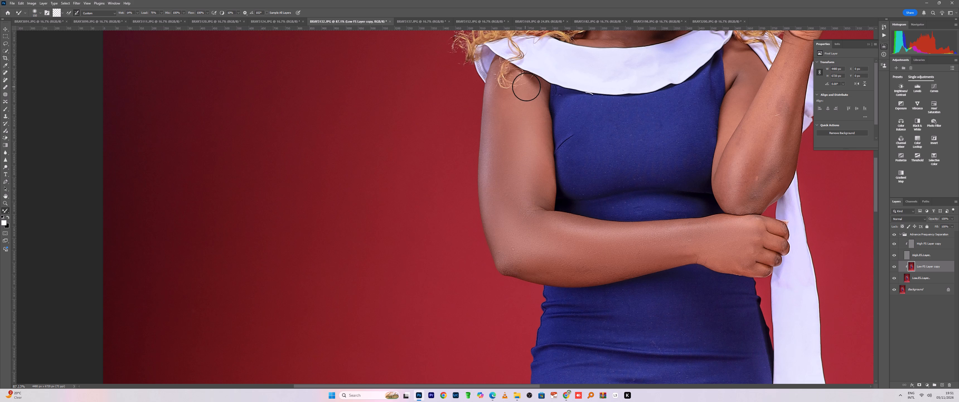
drag(526, 87, 527, 151)
drag(512, 131, 502, 87)
drag(501, 113, 507, 191)
drag(509, 191, 556, 207)
Smooth the raised arm's forearm from below the wrist to the elbow with the Mixer Brush.
click(769, 121)
key(space)
key(space)
key(space)
key(space)
key(space)
key(space)
drag(770, 122, 742, 182)
drag(743, 178, 747, 154)
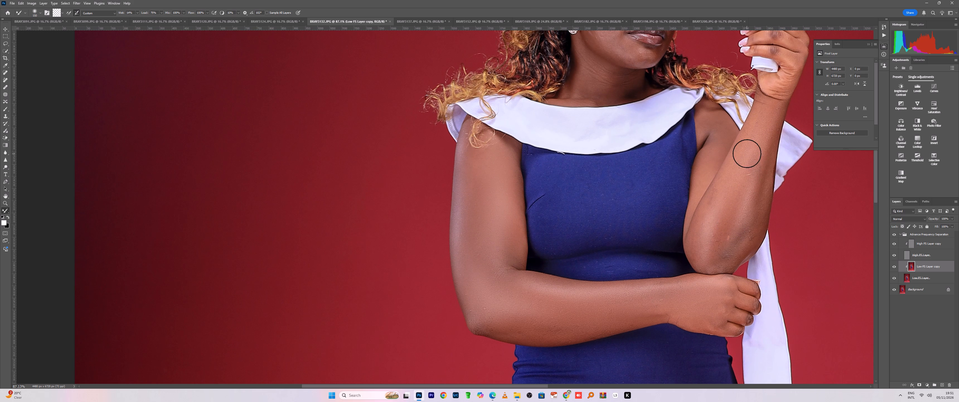
drag(747, 154, 751, 202)
drag(751, 202, 708, 259)
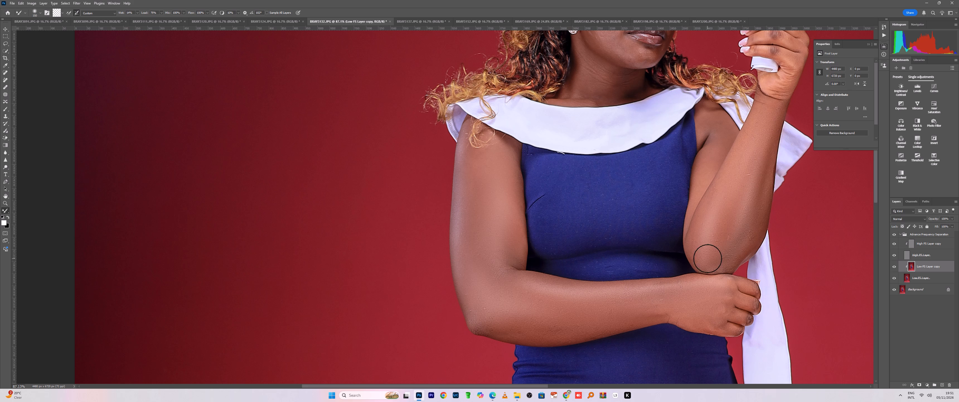
drag(708, 259, 706, 260)
Smooth the back of the folded hand, from the knuckles to the wrist, with a smaller Mixer Brush.
key(bracketleft)
key(bracketleft)
key(bracketleft)
key(bracketleft)
drag(721, 279, 748, 291)
drag(725, 295, 724, 298)
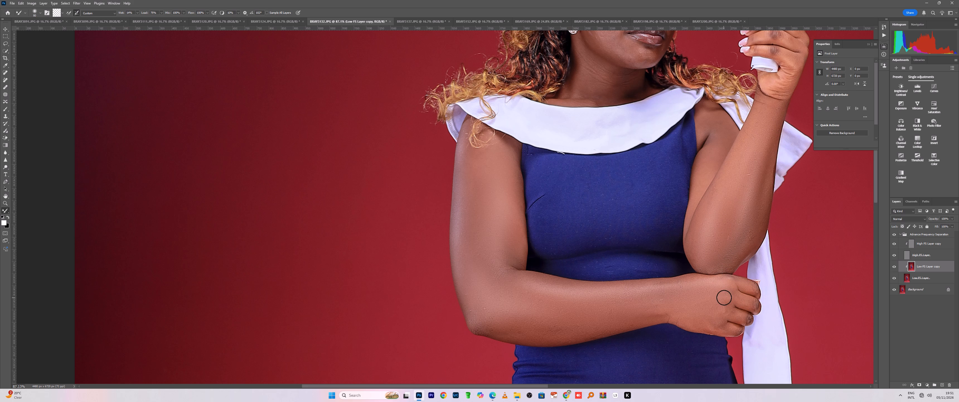
drag(724, 298, 745, 307)
drag(725, 308, 739, 316)
drag(730, 322, 714, 322)
Smooth the raised arm's upper part from the shoulder down to the elbow with a slightly larger Mixer Brush.
key(bracketright)
drag(718, 148, 708, 126)
drag(708, 126, 715, 147)
key(bracketright)
drag(710, 120, 702, 149)
drag(711, 123, 707, 154)
drag(707, 153, 703, 178)
drag(703, 171, 698, 203)
drag(699, 195, 696, 227)
drag(694, 226, 691, 231)
drag(698, 182, 713, 161)
drag(720, 141, 723, 137)
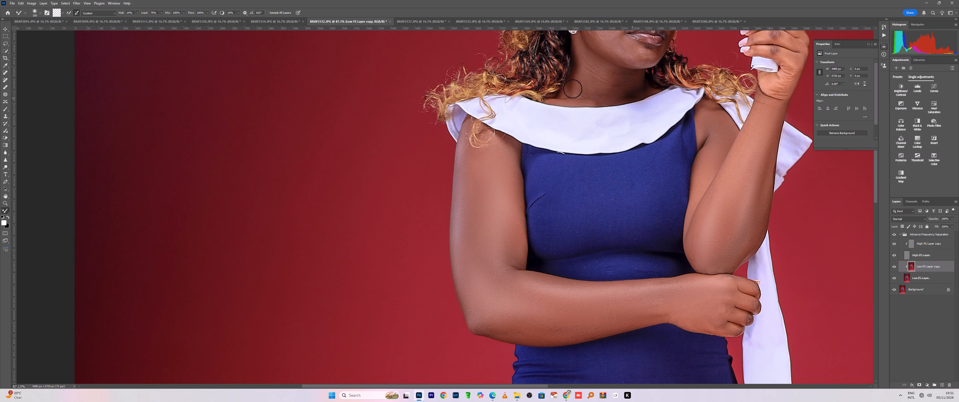
Blend the neck's skin tones from below the jaw to the white collar, varying the Mixer Brush size.
key(bracketright)
key(bracketright)
drag(588, 61, 613, 82)
key(bracketleft)
key(bracketleft)
key(bracketleft)
drag(592, 59, 634, 92)
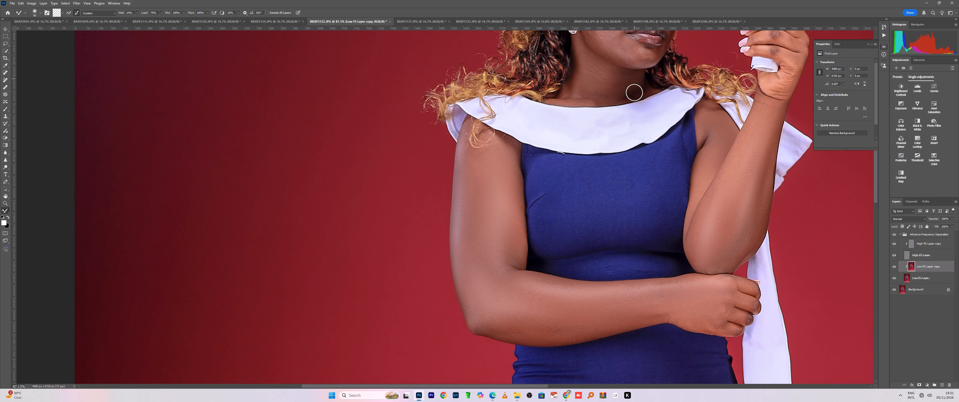
drag(634, 92, 605, 90)
drag(604, 88, 591, 83)
drag(590, 77, 558, 99)
drag(577, 97, 606, 92)
drag(588, 90, 639, 86)
drag(636, 84, 630, 100)
Smooth the cheek nearest the earring, from beside the eye down to the jaw, with the Mixer Brush.
key(space)
key(space)
key(space)
key(space)
drag(597, 50, 578, 133)
drag(573, 102, 579, 84)
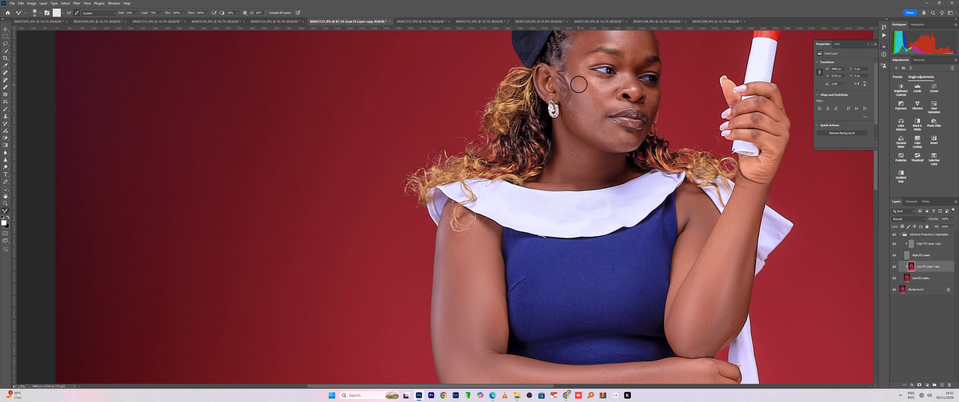
drag(579, 84, 579, 115)
key(space)
drag(584, 81, 582, 113)
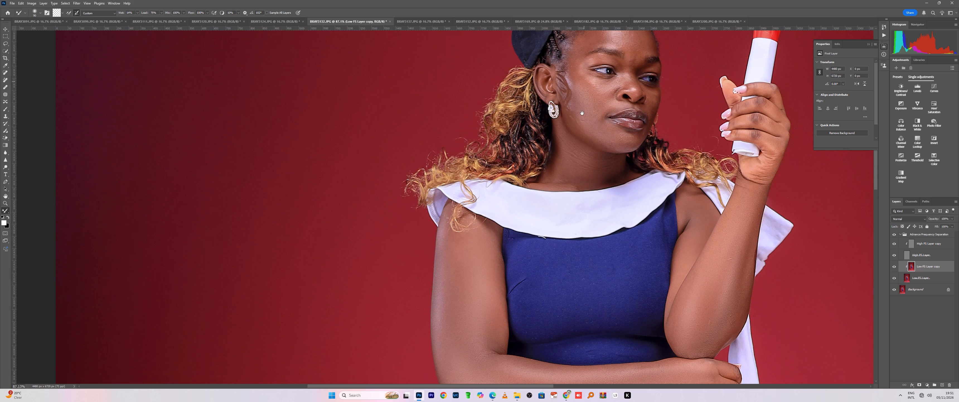
drag(582, 113, 578, 130)
drag(582, 147, 594, 104)
drag(582, 109, 617, 105)
Blend the forehead, the area between the eyebrows and the bridge of the nose with the Mixer Brush.
drag(618, 80, 628, 94)
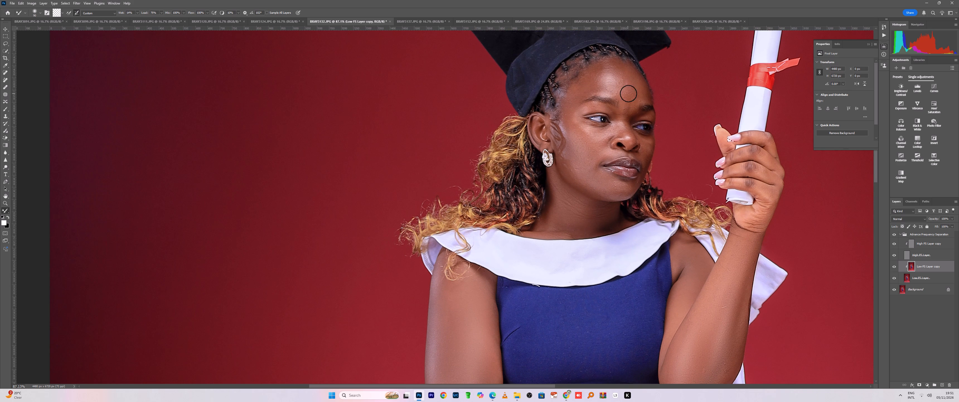
drag(628, 94, 623, 70)
drag(623, 68, 633, 95)
drag(625, 94, 630, 114)
drag(630, 114, 641, 92)
drag(631, 76, 636, 111)
drag(619, 126, 632, 139)
click(633, 133)
drag(619, 126, 627, 114)
drag(623, 118, 637, 110)
drag(633, 78, 640, 96)
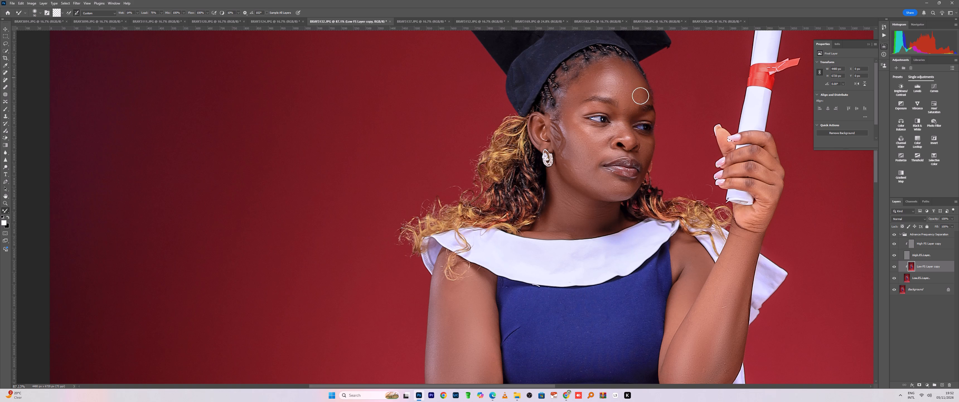
drag(640, 96, 639, 107)
drag(626, 119, 625, 132)
drag(621, 113, 605, 135)
Smooth the skin around the nose, both cheeks, the chin and the jawline with the Mixer Brush.
drag(611, 140, 632, 145)
drag(643, 141, 641, 156)
drag(645, 148, 634, 164)
drag(581, 146, 592, 160)
drag(585, 176, 598, 189)
drag(598, 189, 561, 159)
drag(566, 175, 568, 180)
Smooth the skin of the visible ear with short Mixer Brush strokes.
drag(537, 128, 536, 131)
drag(535, 128, 541, 141)
drag(540, 126, 546, 140)
drag(546, 118, 554, 144)
Blend the side of the face from the temple past the ear to the jaw and upper neck.
scroll(558, 110, down, 5)
drag(567, 108, 565, 113)
drag(567, 103, 567, 114)
click(567, 114)
drag(566, 110, 568, 131)
drag(566, 111, 573, 122)
drag(572, 128, 575, 147)
drag(566, 133, 561, 158)
drag(558, 151, 553, 178)
drag(560, 168, 552, 183)
Smooth the base of the neck and the transition up to the chin and jawline with the Mixer Brush.
drag(560, 183, 599, 180)
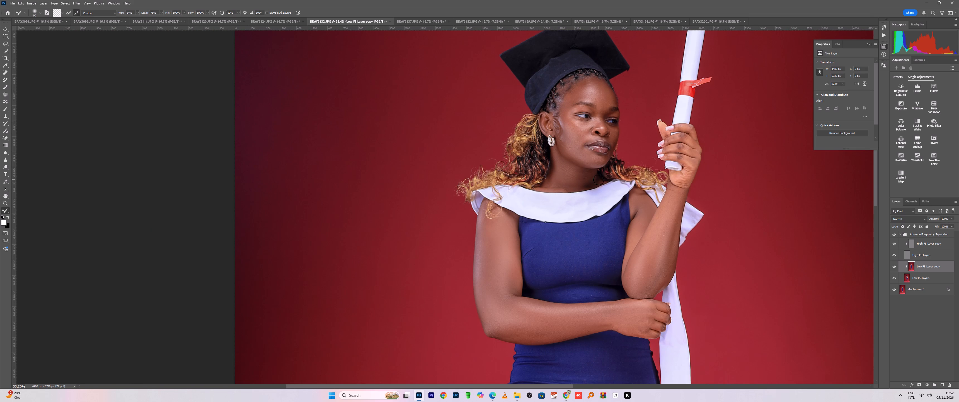
drag(599, 180, 599, 180)
drag(584, 184, 585, 155)
drag(585, 158, 594, 167)
drag(585, 157, 592, 166)
drag(595, 165, 571, 162)
drag(571, 162, 601, 166)
Merge the Advance Frequency Separation group with the Background into a single layer.
scroll(579, 100, down, 10)
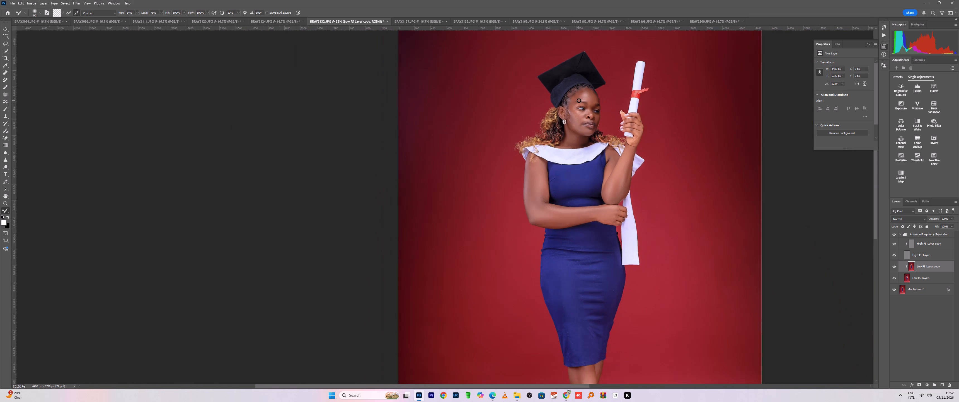
click(919, 238)
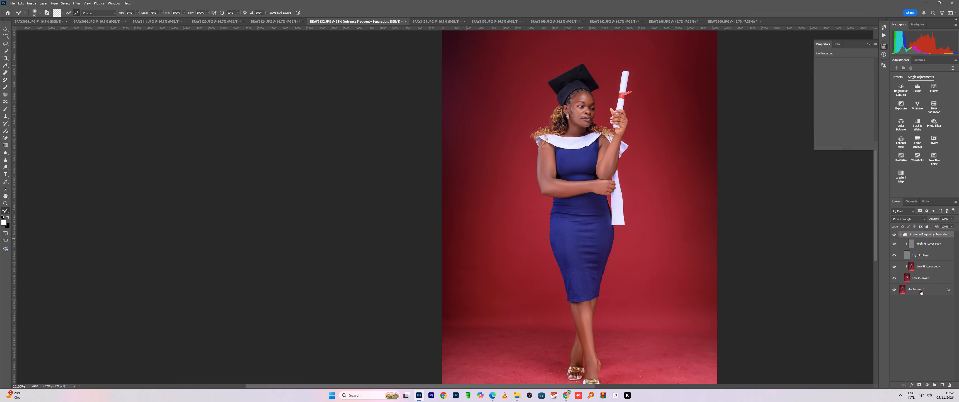
shift+click(921, 291)
key(ctrl+e)
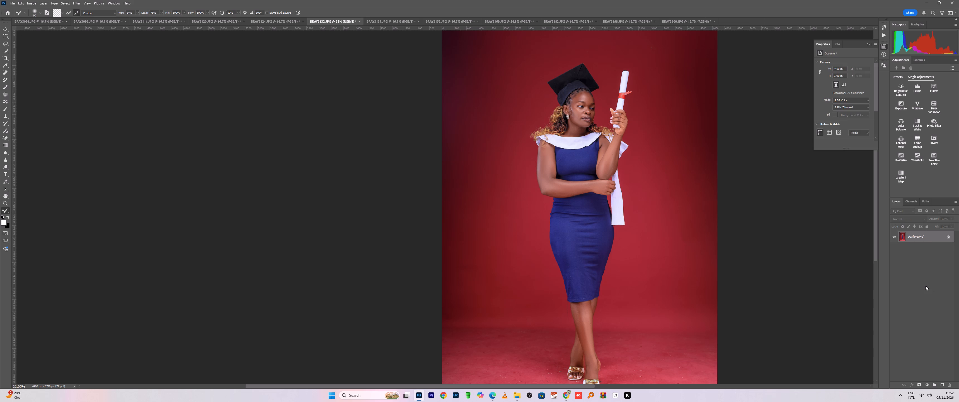